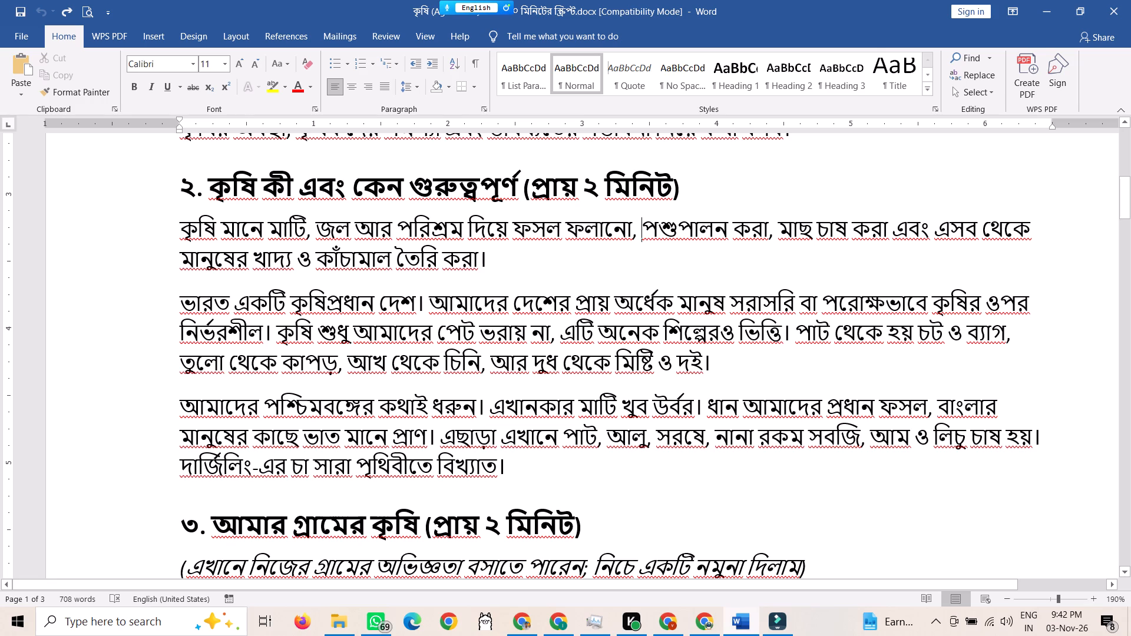
Switch to Wondershare Filmora, start a new microphone audio recording, and return to the agriculture script in Word.
{"action": "left_click", "coordinate": [768, 624]}
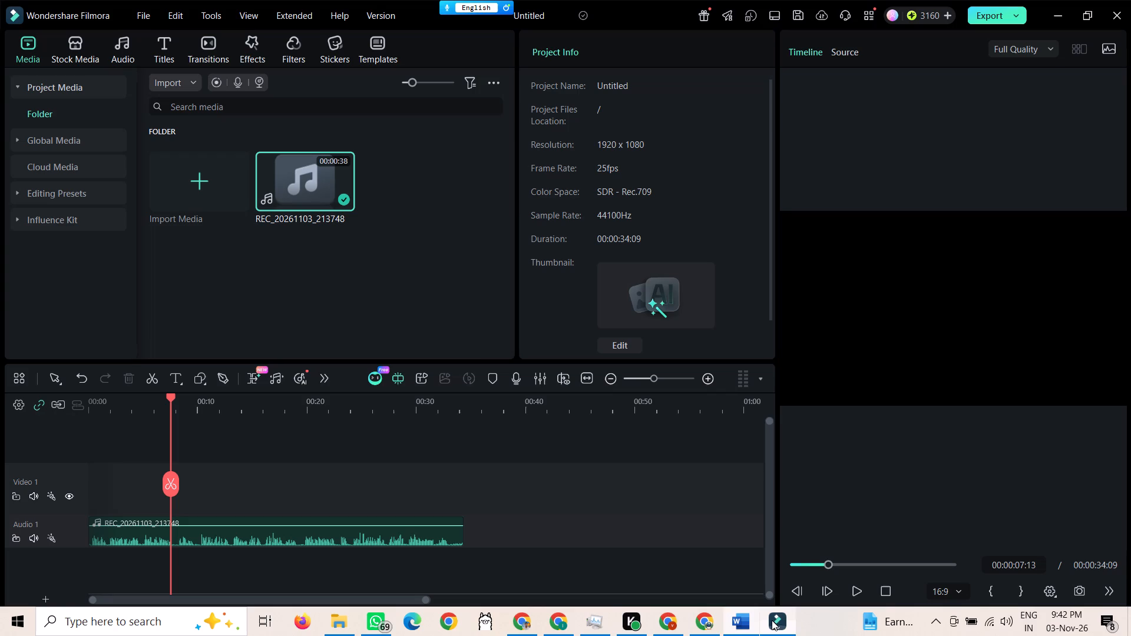
{"action": "left_click", "coordinate": [238, 87]}
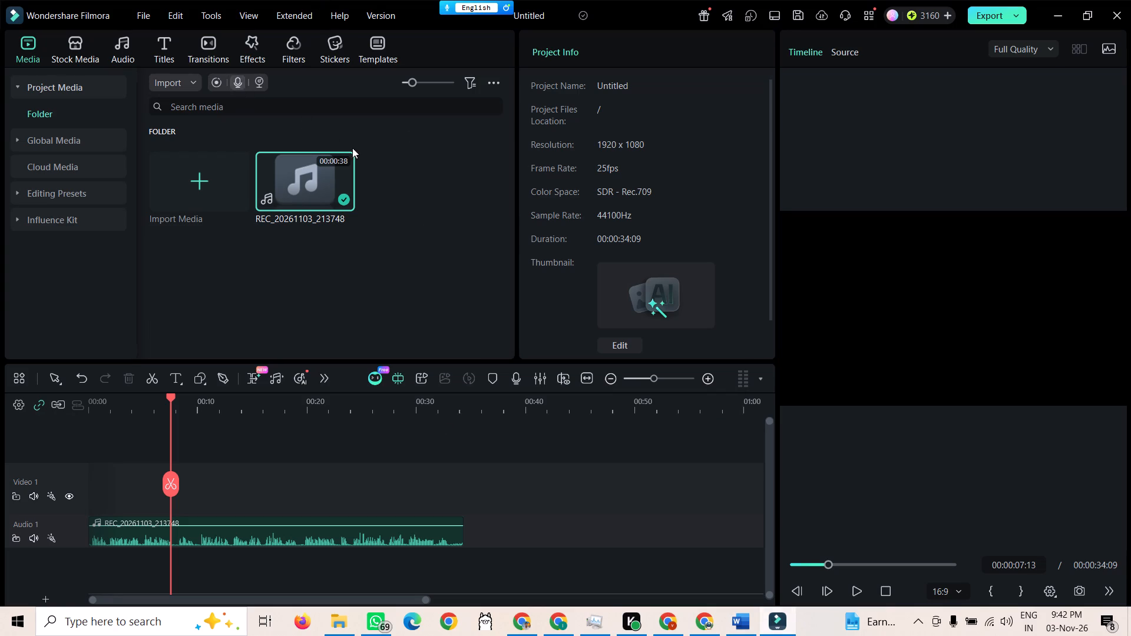
{"action": "left_click", "coordinate": [565, 343]}
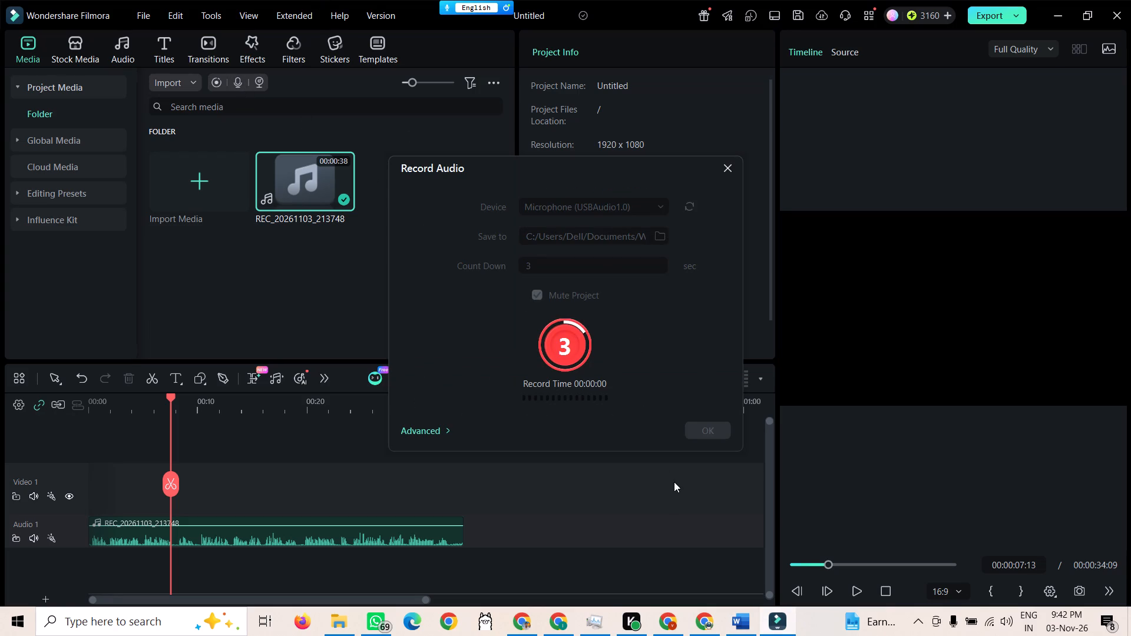
{"action": "left_click", "coordinate": [743, 621]}
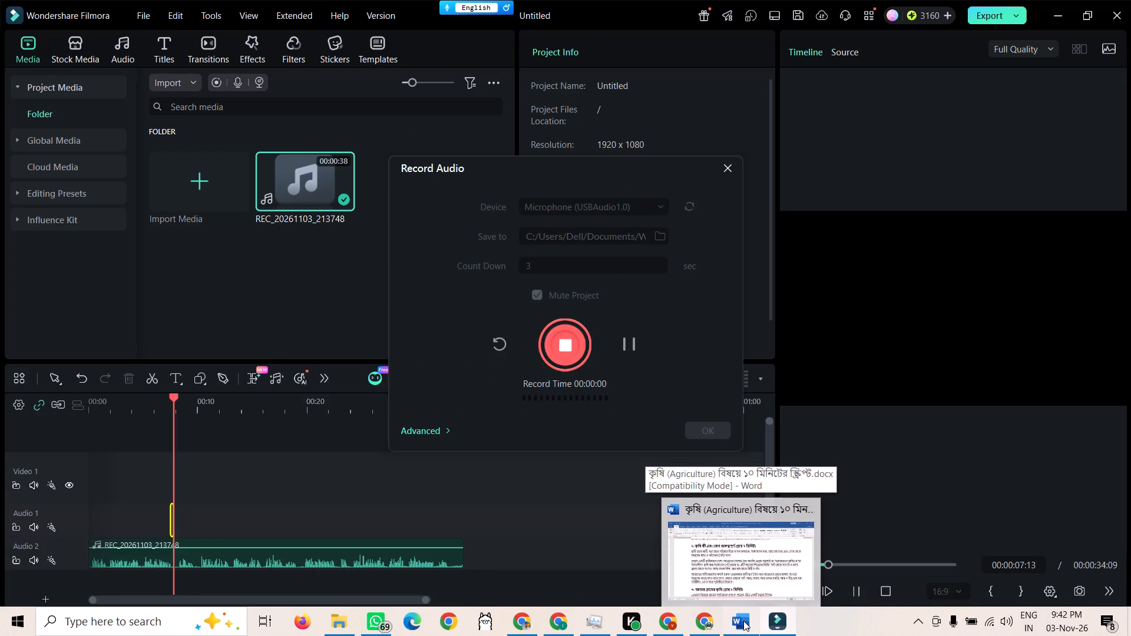
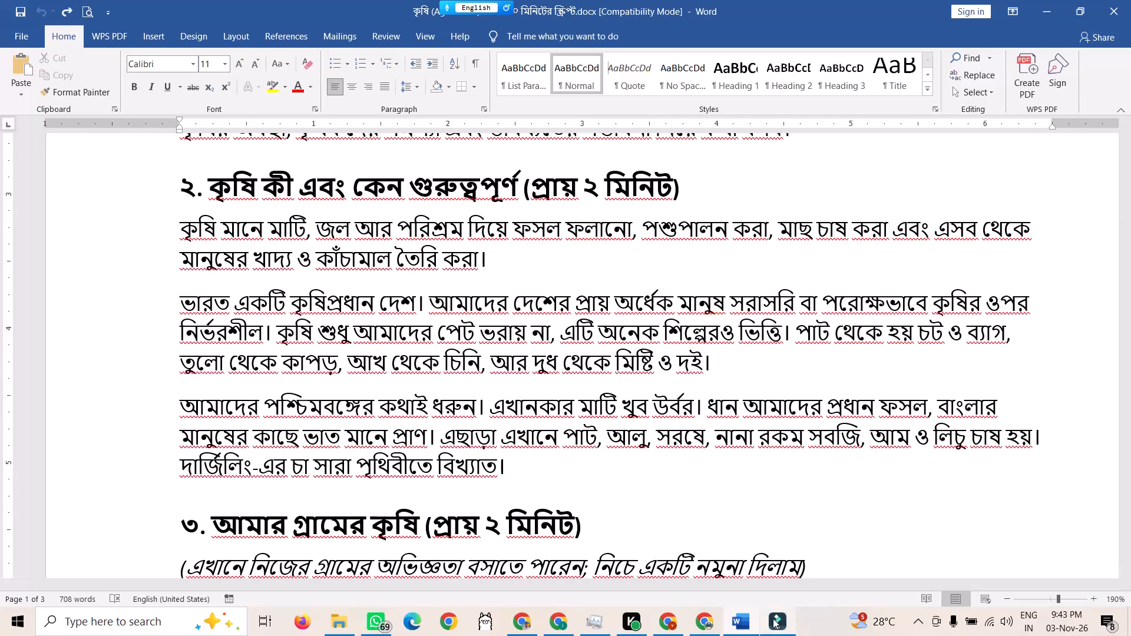
Switch to Wondershare Filmora, stop the microphone recording and close the audio recorder.
{"action": "left_click", "coordinate": [774, 628]}
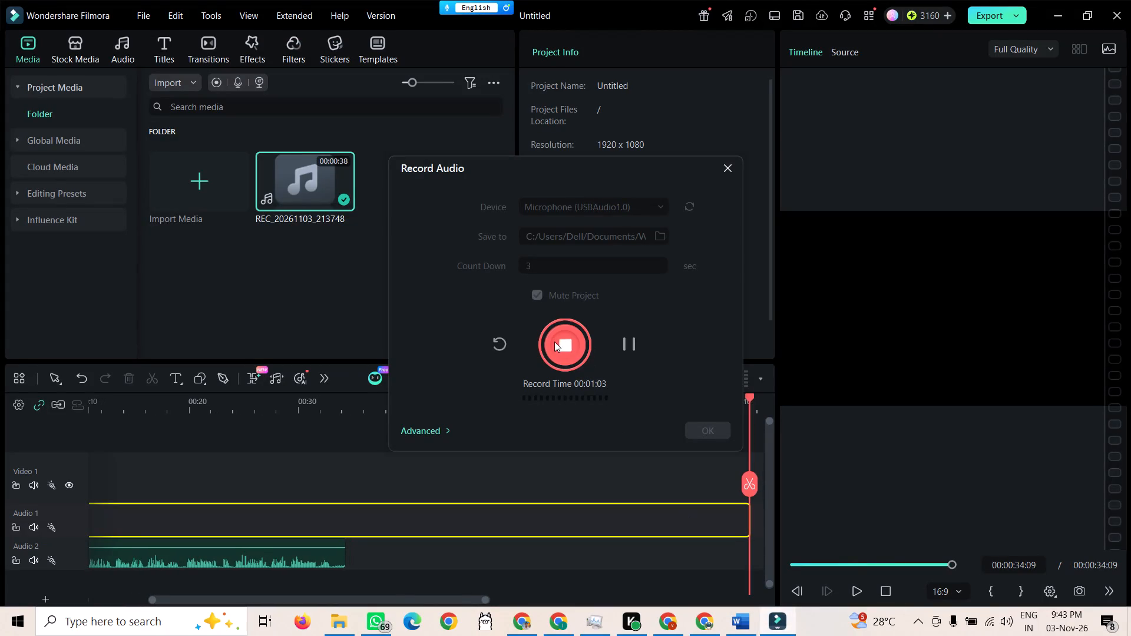
{"action": "left_click", "coordinate": [554, 342]}
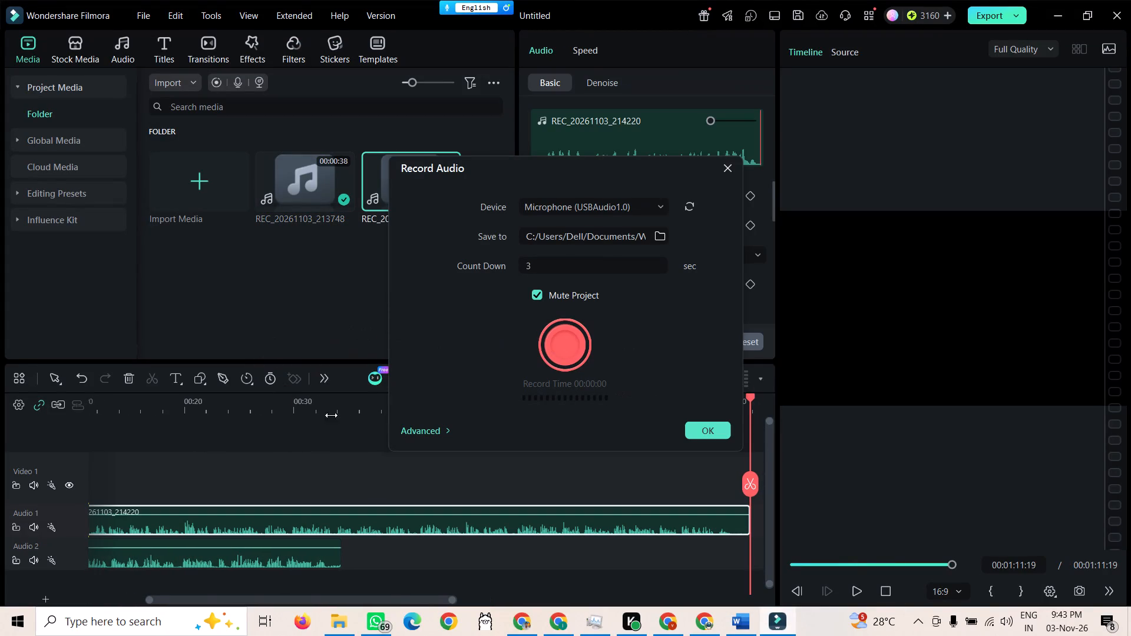
{"action": "left_click", "coordinate": [726, 171]}
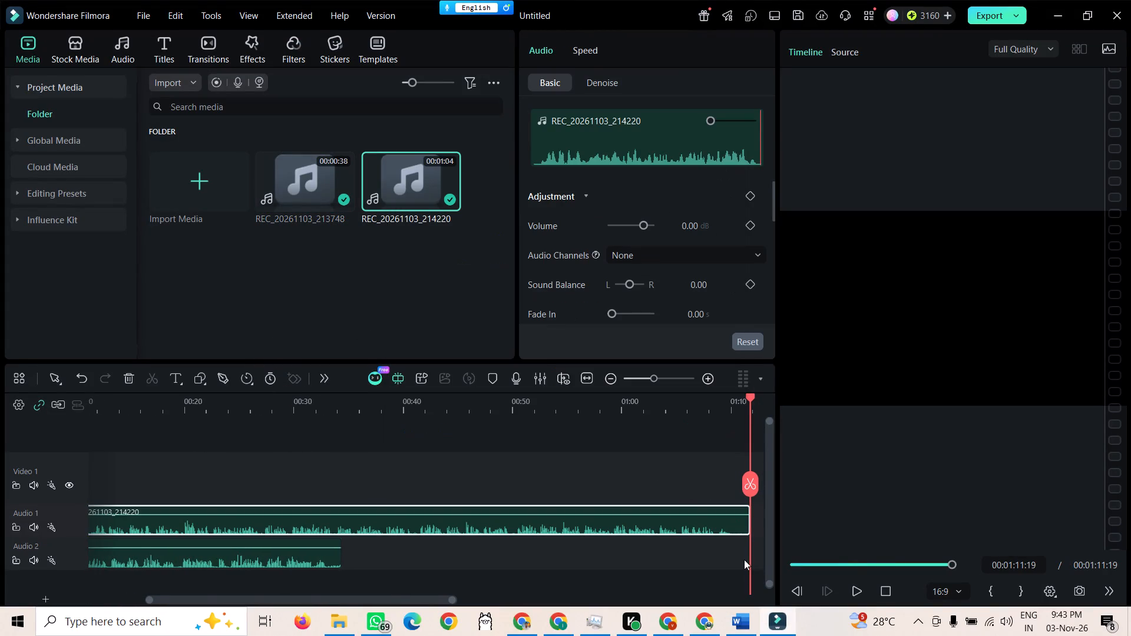
Move the new recording on Audio 1 to the start of the timeline at 00:00:00:00 and return the playhead there.
{"action": "left_click_drag", "start_coordinate": [750, 480], "coordinate": [236, 528]}
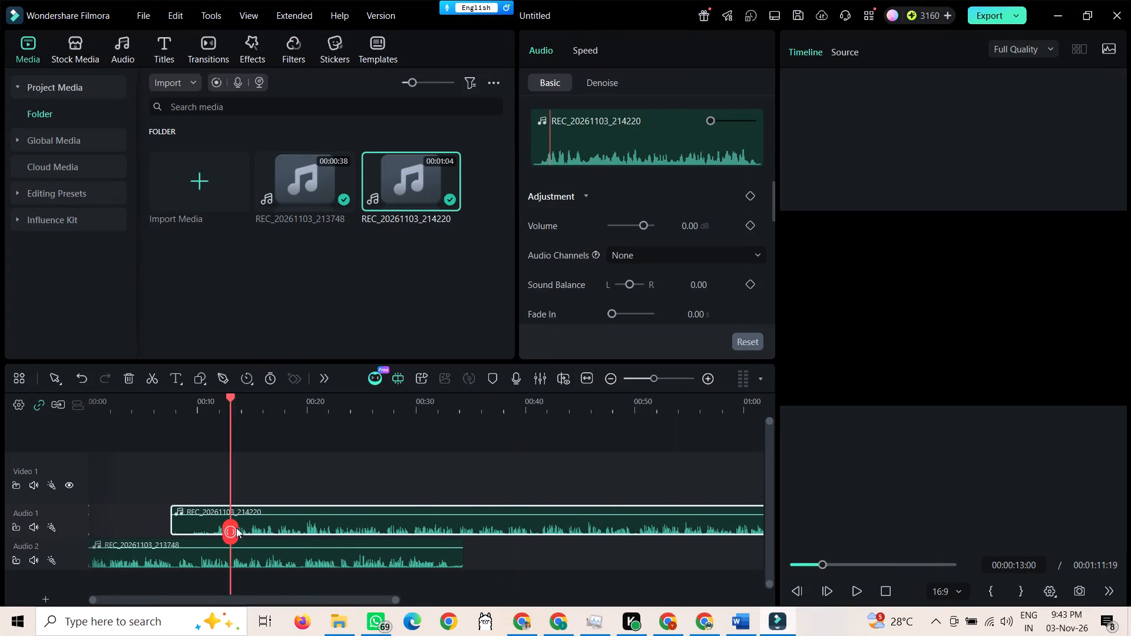
{"action": "left_click_drag", "start_coordinate": [236, 528], "coordinate": [140, 523]}
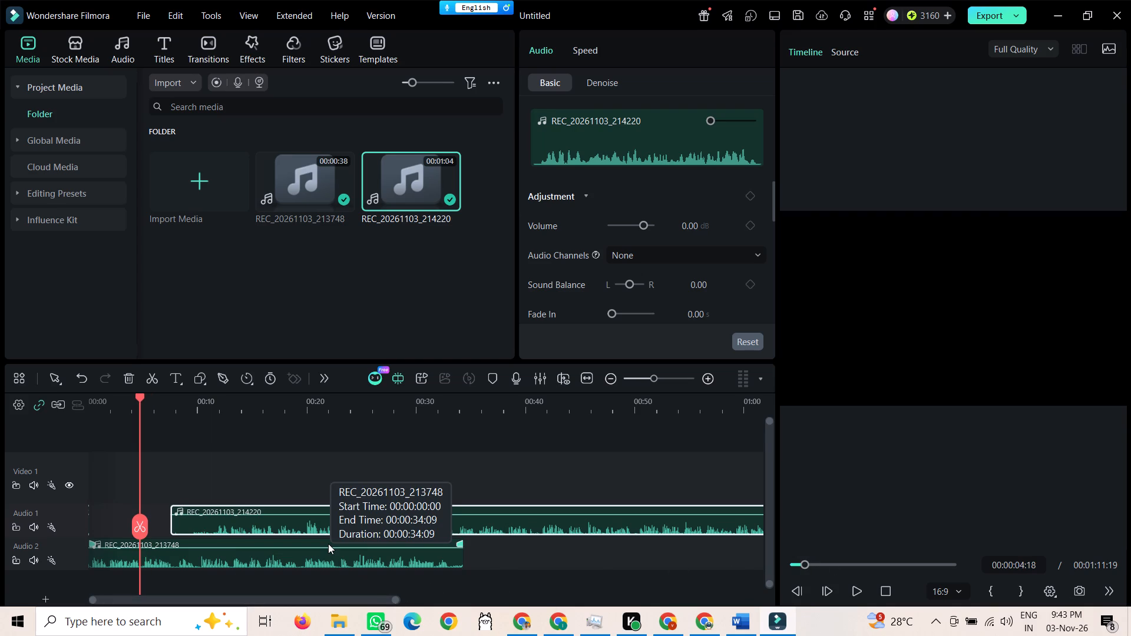
{"action": "left_click_drag", "start_coordinate": [210, 506], "coordinate": [169, 506]}
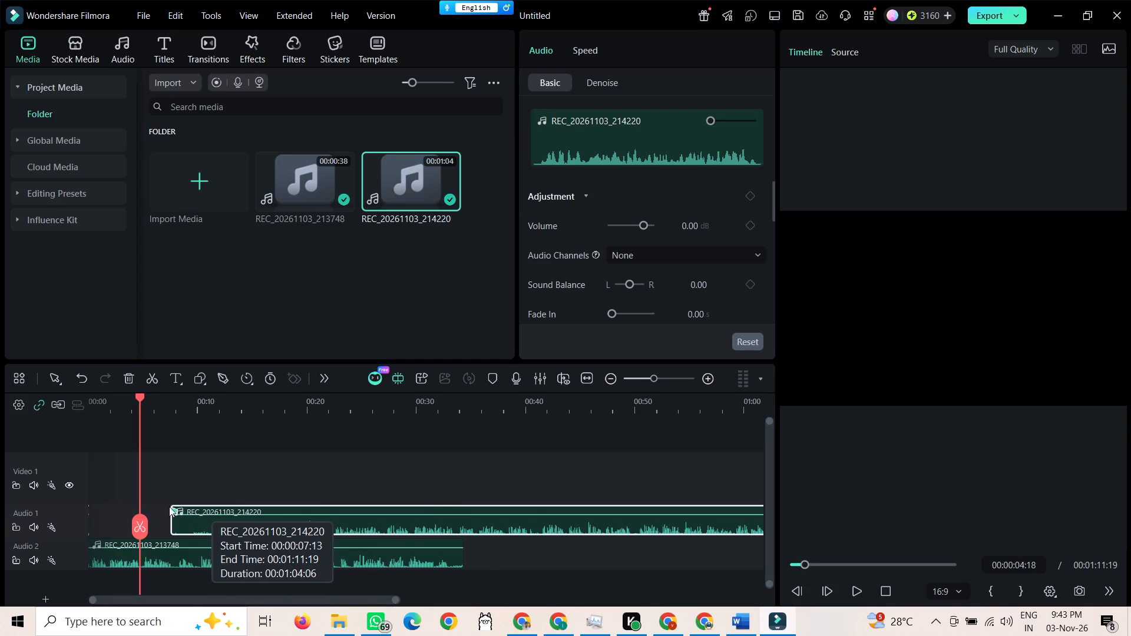
{"action": "left_click_drag", "start_coordinate": [169, 506], "coordinate": [0, 506]}
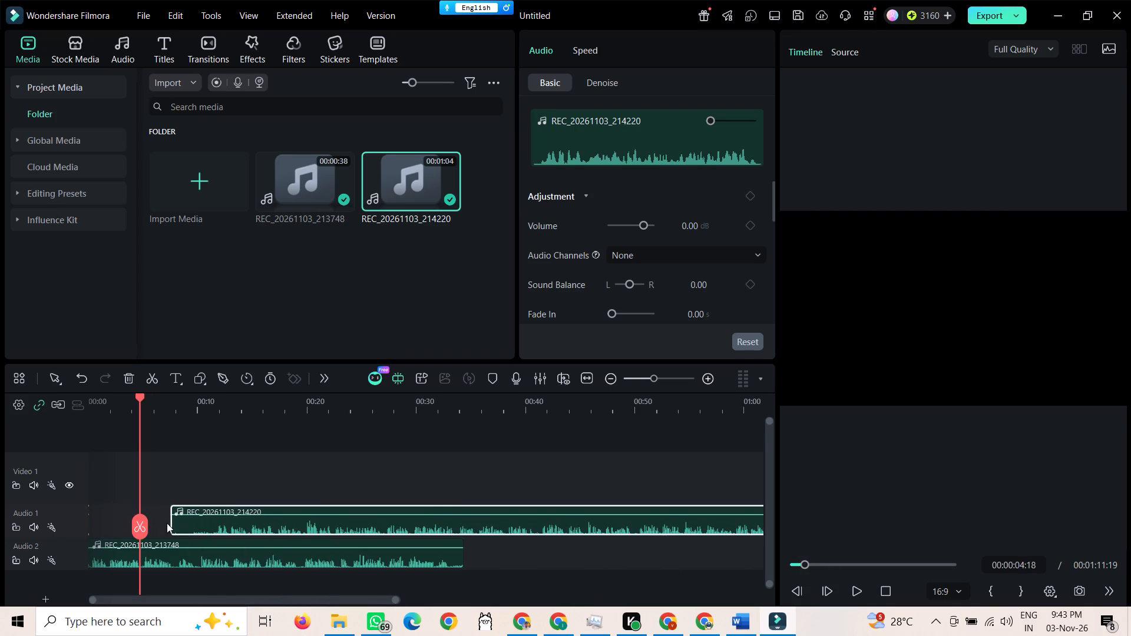
{"action": "left_click_drag", "start_coordinate": [137, 526], "coordinate": [0, 516]}
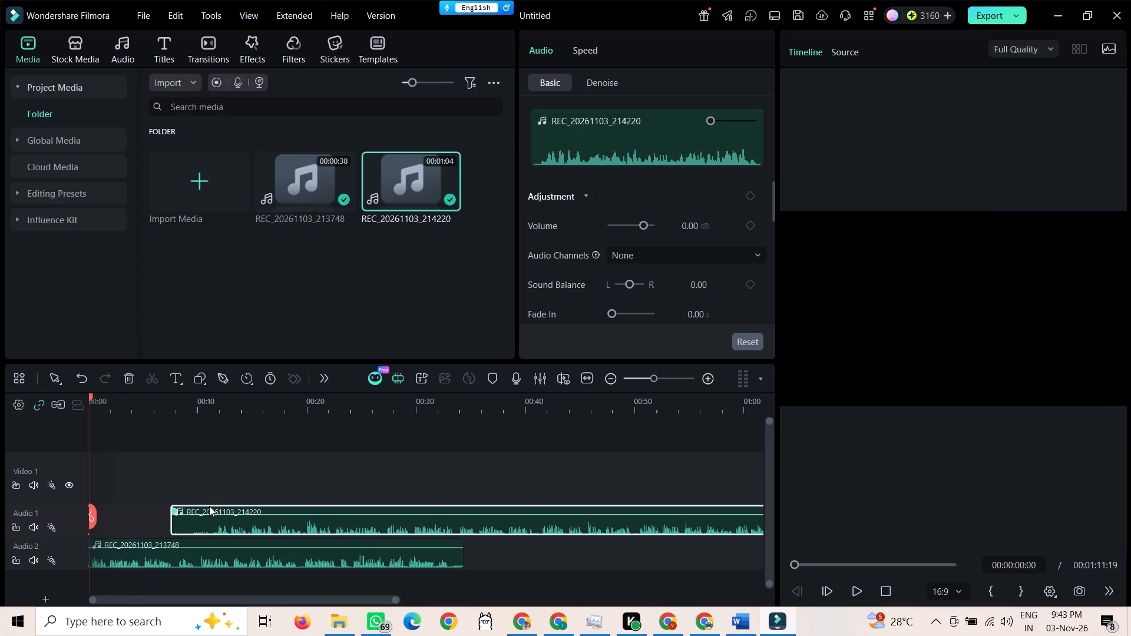
{"action": "left_click_drag", "start_coordinate": [209, 506], "coordinate": [104, 506]}
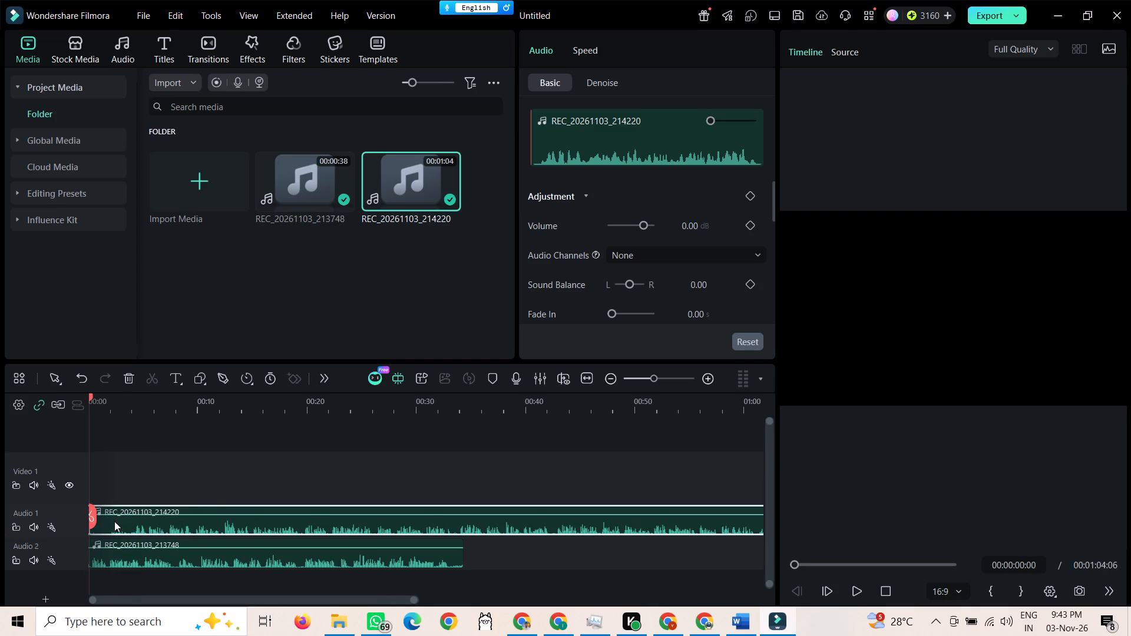
Lock the Audio 2 track.
{"action": "left_click", "coordinate": [16, 559]}
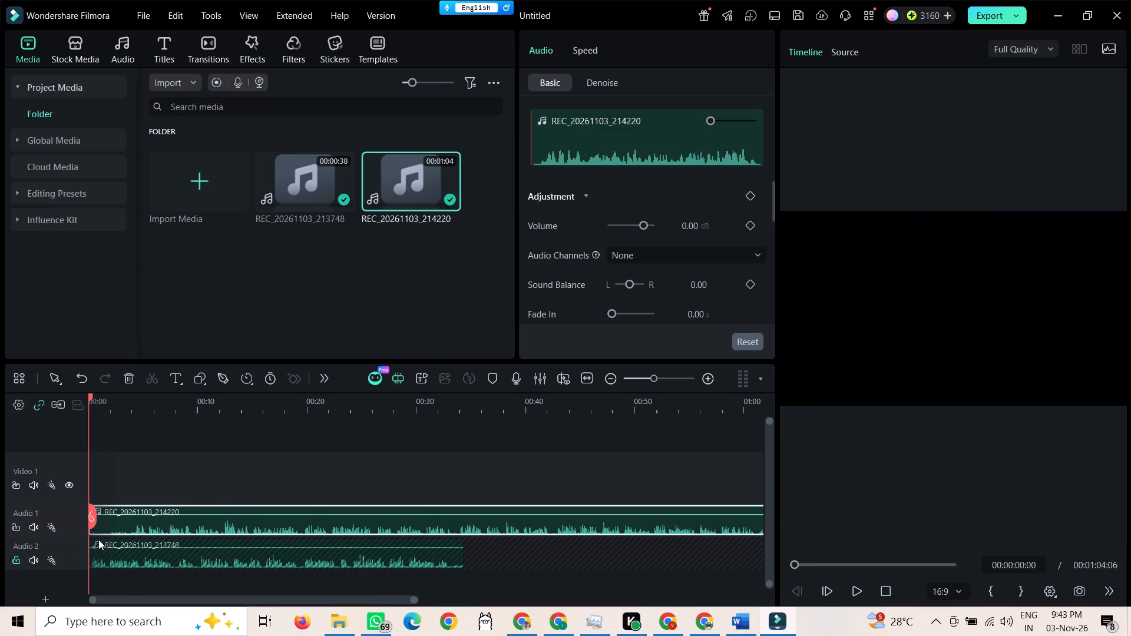
Split the Audio 1 recording at 00:00:03:18 and delete the segment before the cut.
{"action": "left_click_drag", "start_coordinate": [95, 520], "coordinate": [132, 516]}
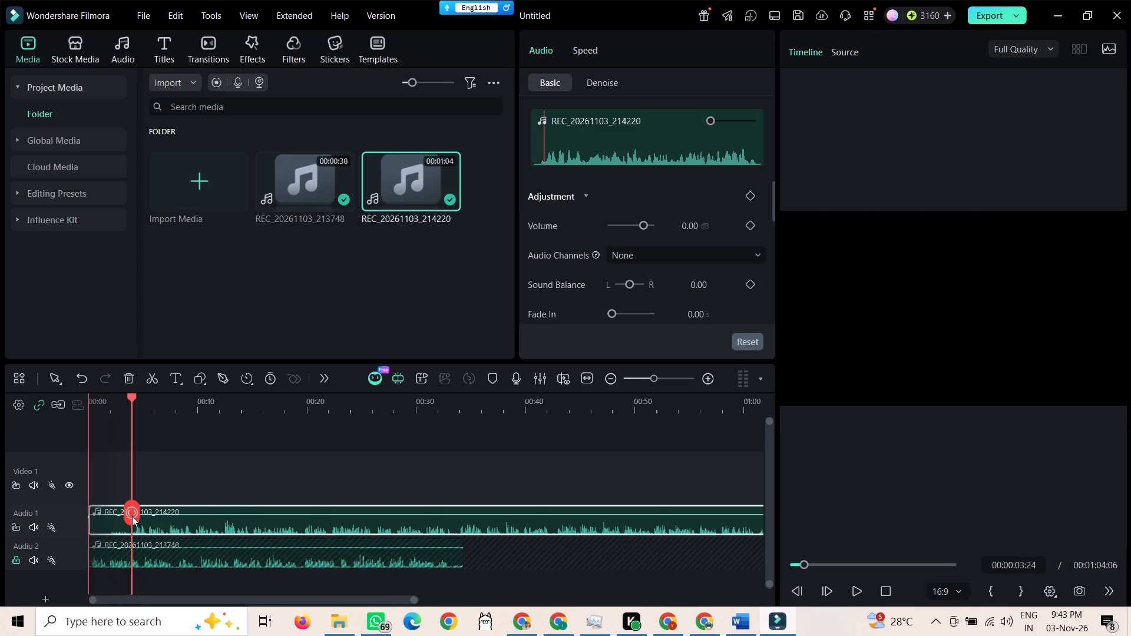
{"action": "left_click_drag", "start_coordinate": [132, 516], "coordinate": [129, 515]}
{"action": "left_click", "coordinate": [129, 515]}
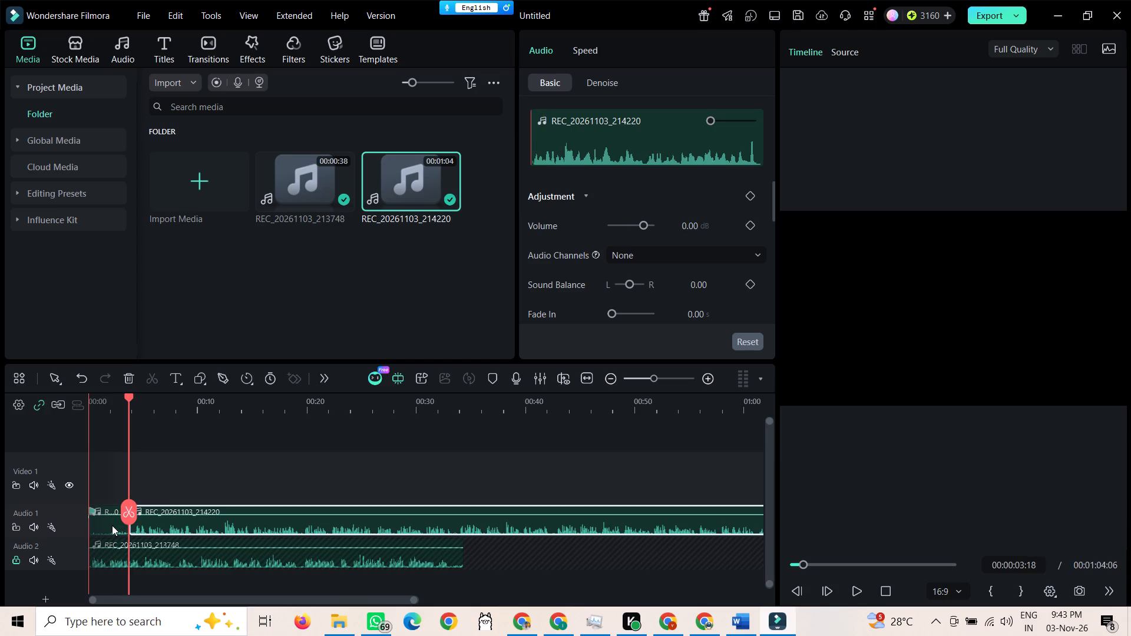
{"action": "left_click", "coordinate": [111, 525]}
{"action": "key", "text": "Delete"}
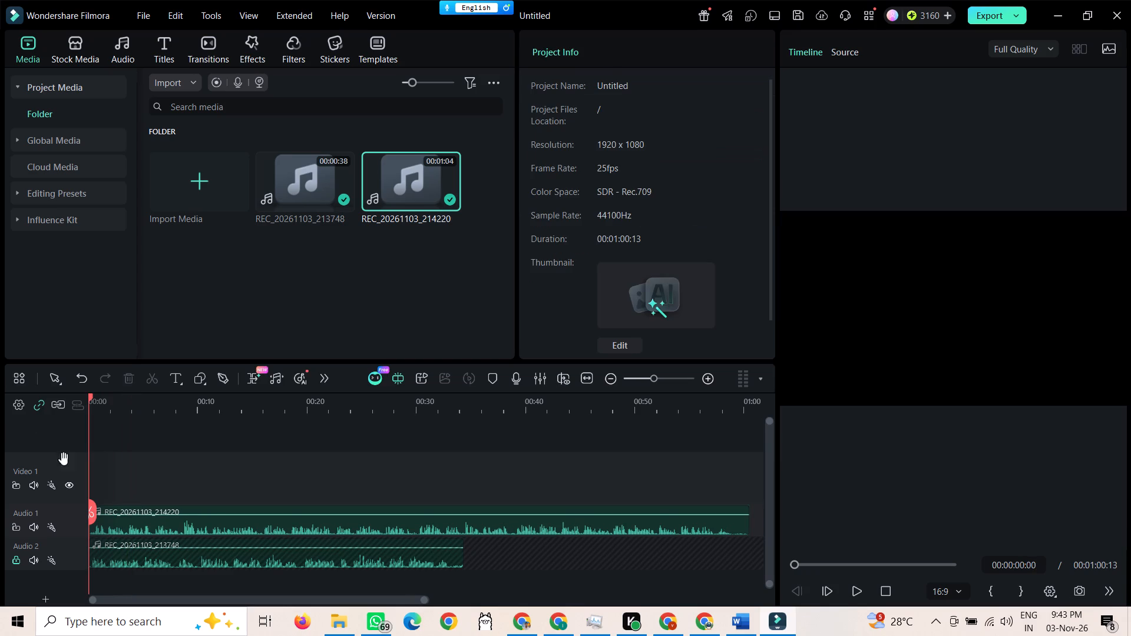
Mute the Audio 2 track and play the trimmed Audio 1 recording from the start of the timeline.
{"action": "key", "text": "space"}
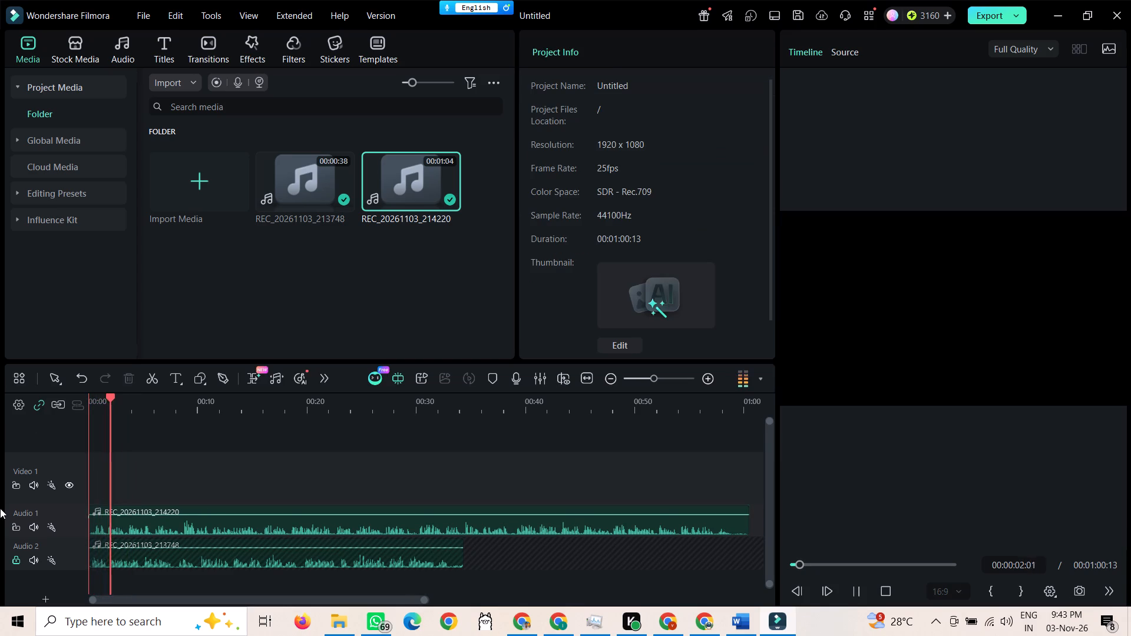
{"action": "left_click", "coordinate": [33, 561]}
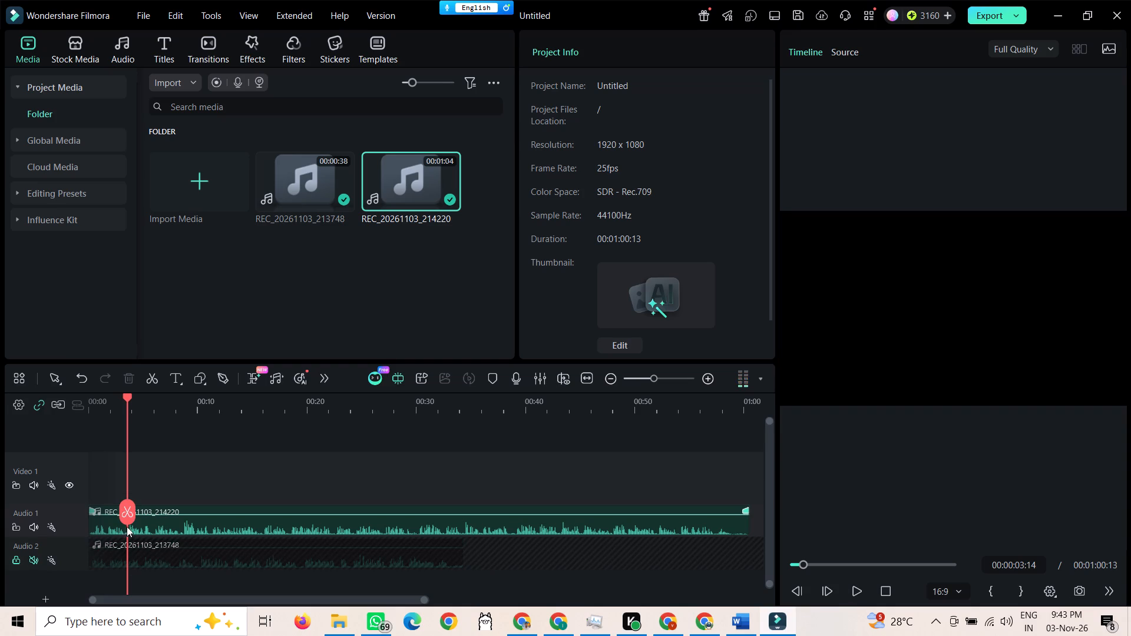
{"action": "left_click_drag", "start_coordinate": [127, 514], "coordinate": [0, 512]}
{"action": "key", "text": "space"}
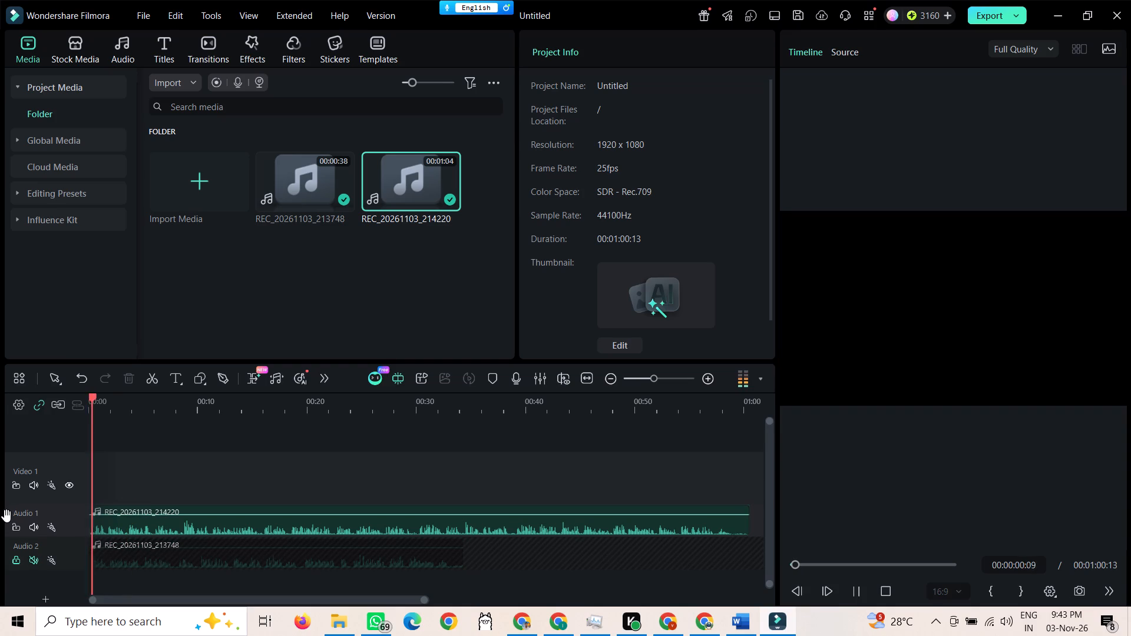
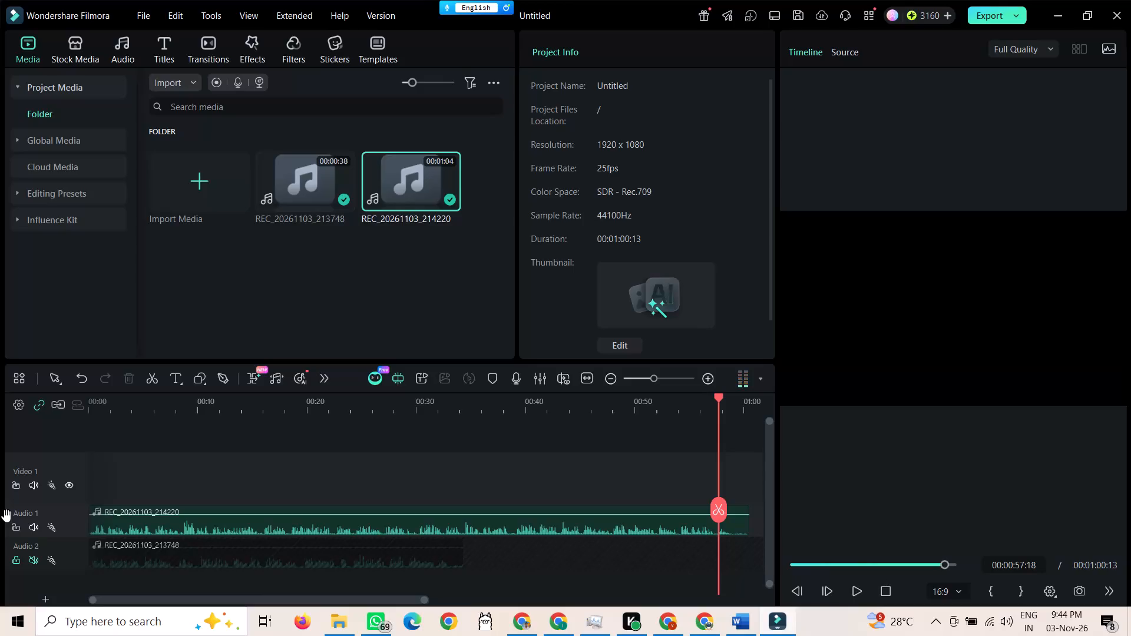
Split the Audio 1 recording at 00:00:57:18 and delete the segment after the cut.
{"action": "left_click", "coordinate": [723, 510]}
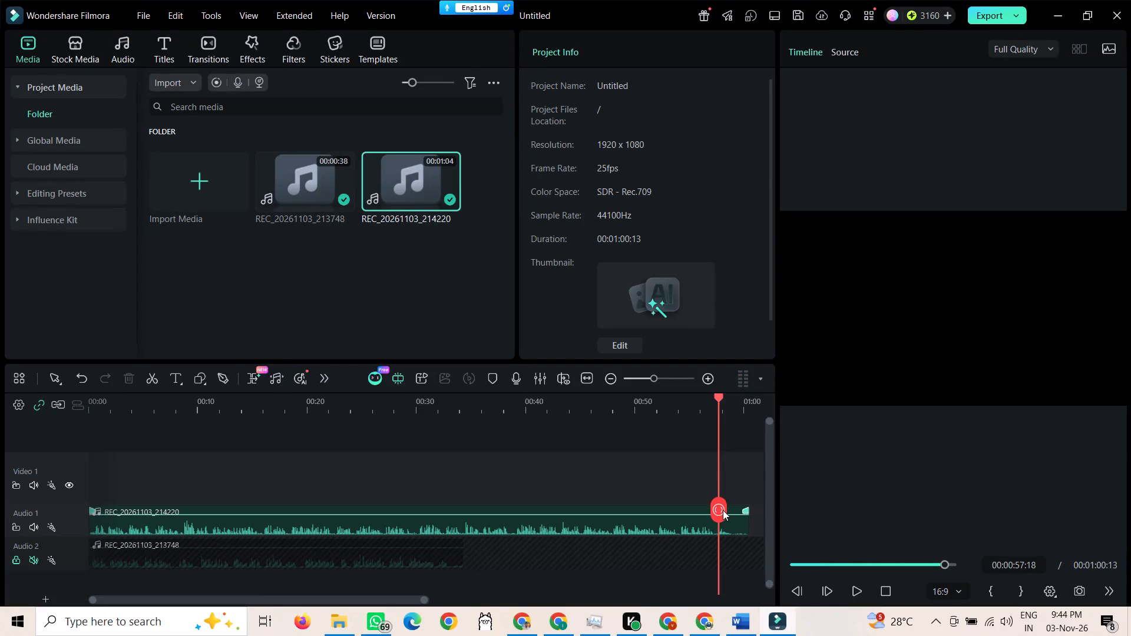
{"action": "left_click", "coordinate": [735, 528]}
{"action": "key", "text": "Delete"}
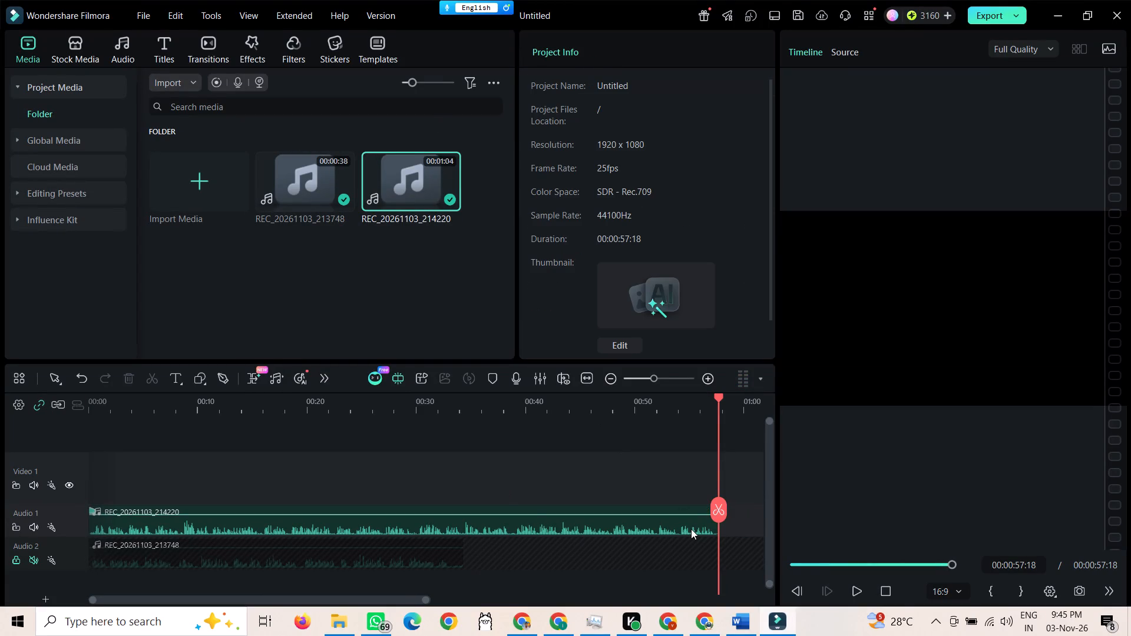
Switch to the Word script and read through section ৩ (আমার গ্রামের কৃষি) up to the start of section ৪.
{"action": "left_click", "coordinate": [749, 629]}
{"action": "scroll", "coordinate": [602, 422], "scroll_direction": "down", "scroll_amount": 6}
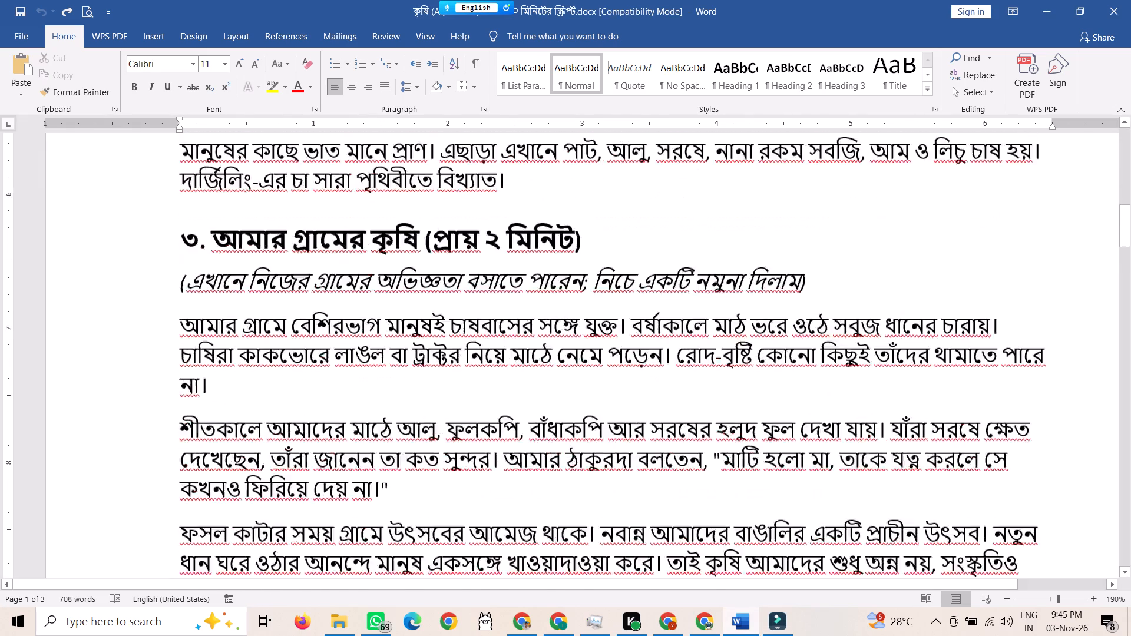
{"action": "scroll", "coordinate": [594, 427], "scroll_direction": "up", "scroll_amount": 2}
{"action": "scroll", "coordinate": [595, 426], "scroll_direction": "down", "scroll_amount": 1}
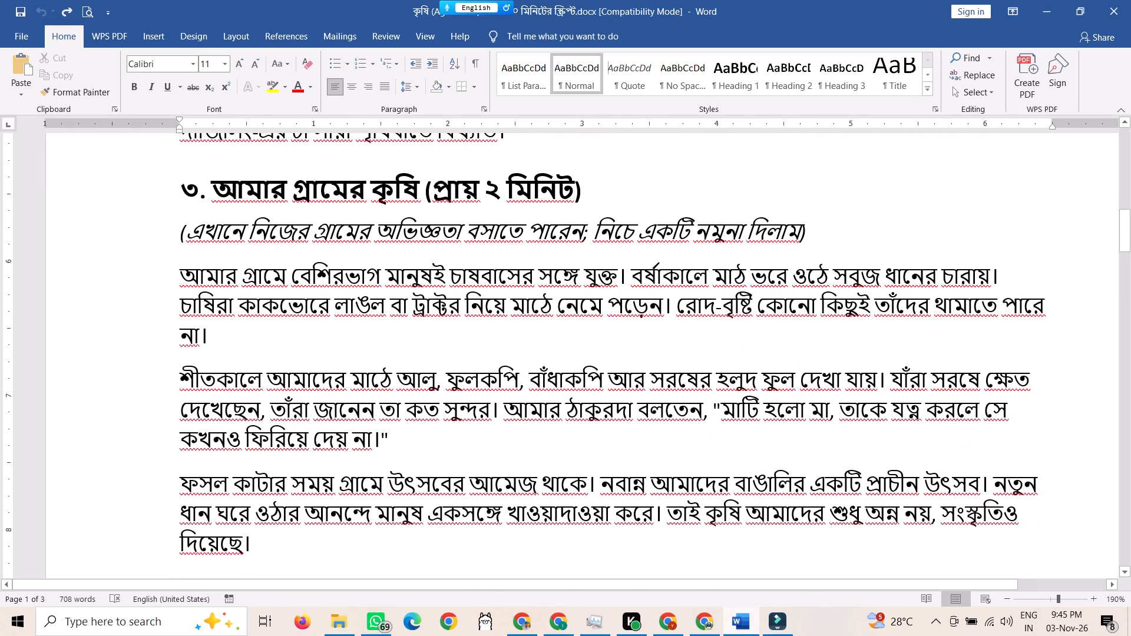
{"action": "scroll", "coordinate": [598, 413], "scroll_direction": "up", "scroll_amount": 9}
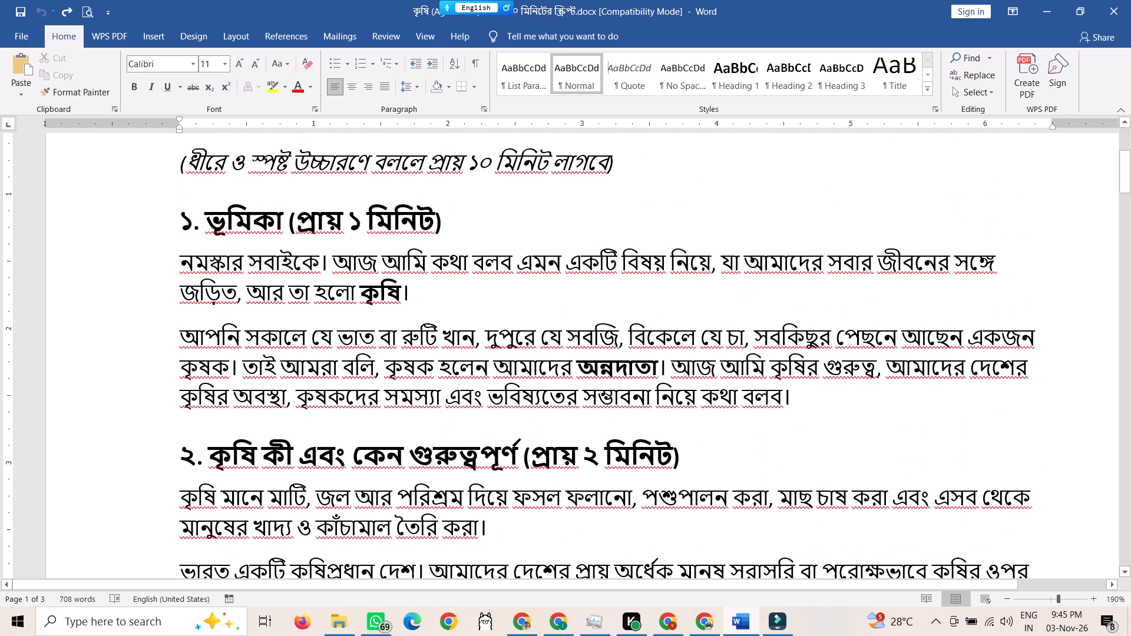
{"action": "scroll", "coordinate": [602, 409], "scroll_direction": "down", "scroll_amount": 5}
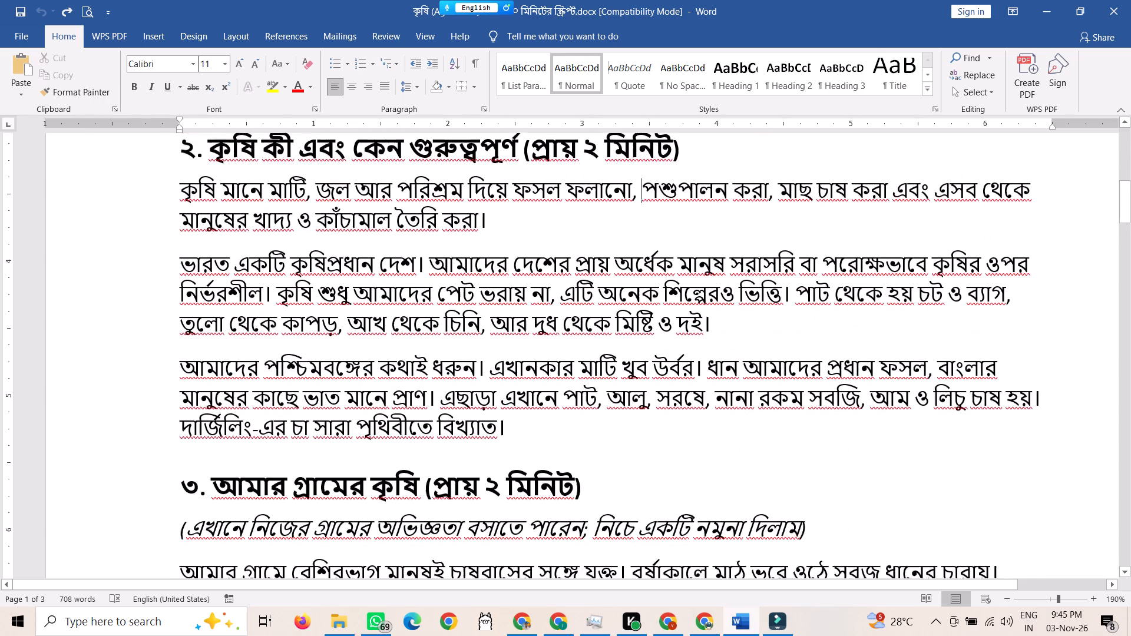
{"action": "scroll", "coordinate": [603, 405], "scroll_direction": "down", "scroll_amount": 1}
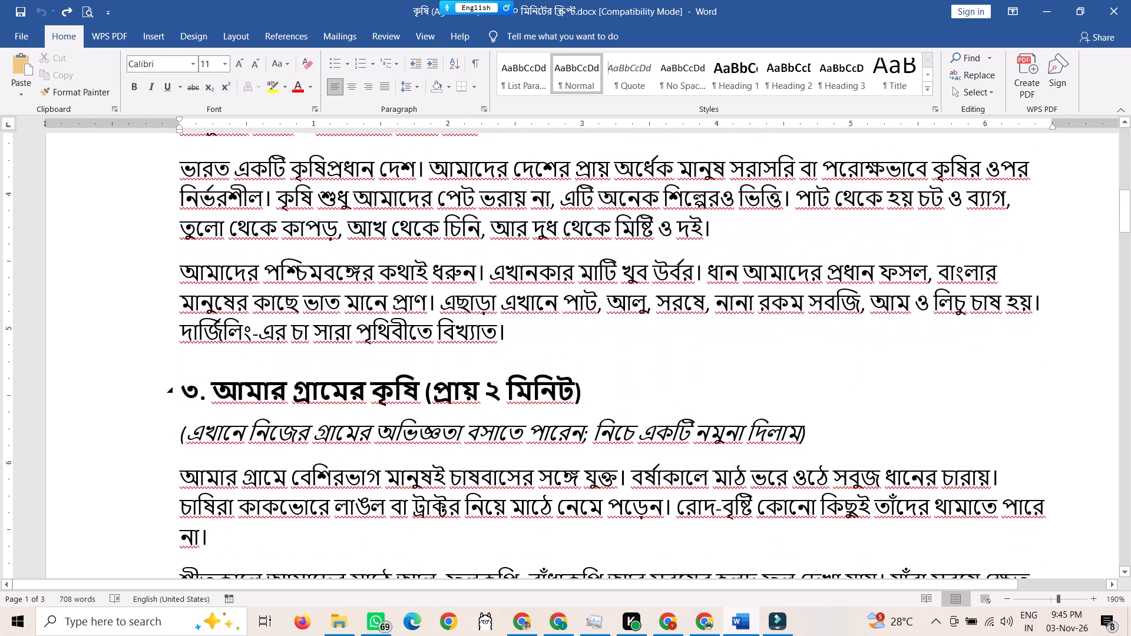
{"action": "scroll", "coordinate": [585, 360], "scroll_direction": "down", "scroll_amount": 2}
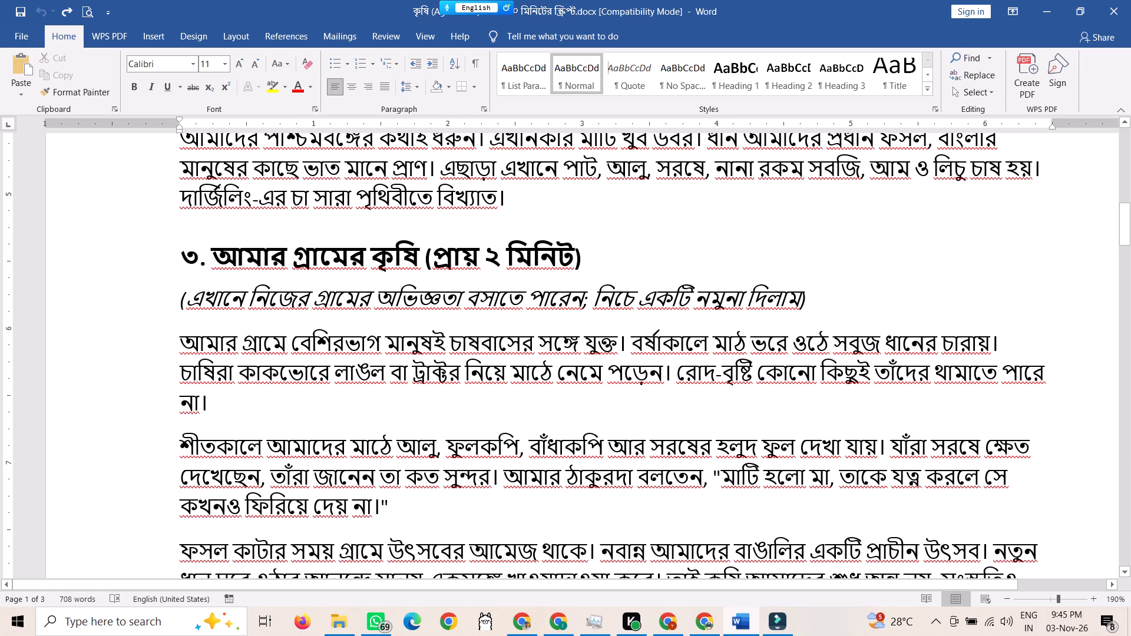
{"action": "scroll", "coordinate": [457, 344], "scroll_direction": "down", "scroll_amount": 1}
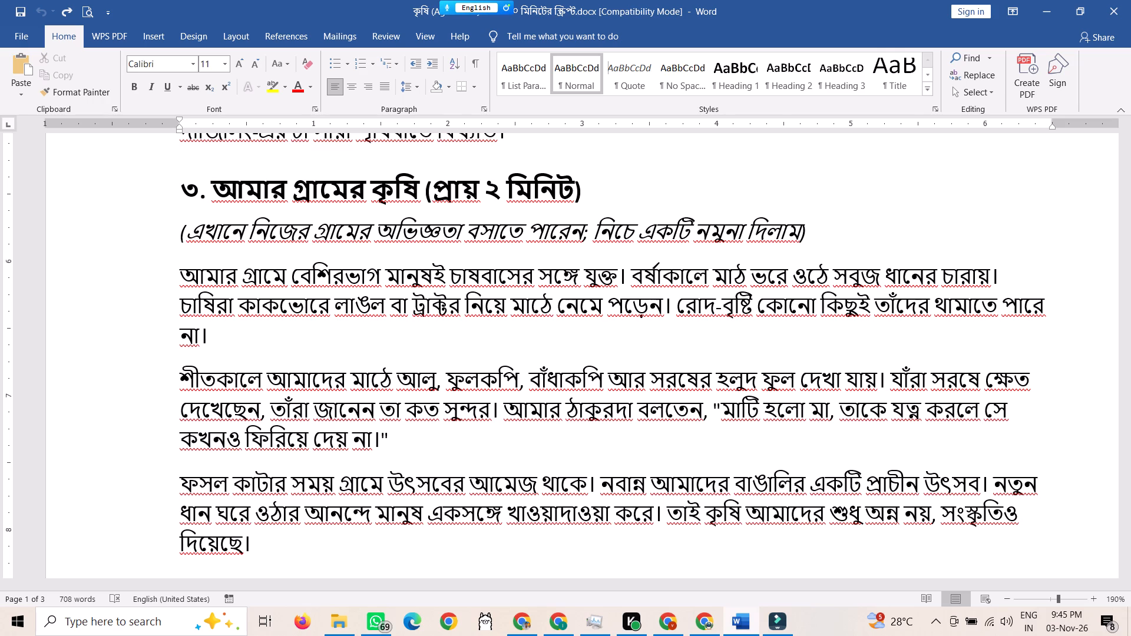
{"action": "scroll", "coordinate": [651, 277], "scroll_direction": "down", "scroll_amount": 2}
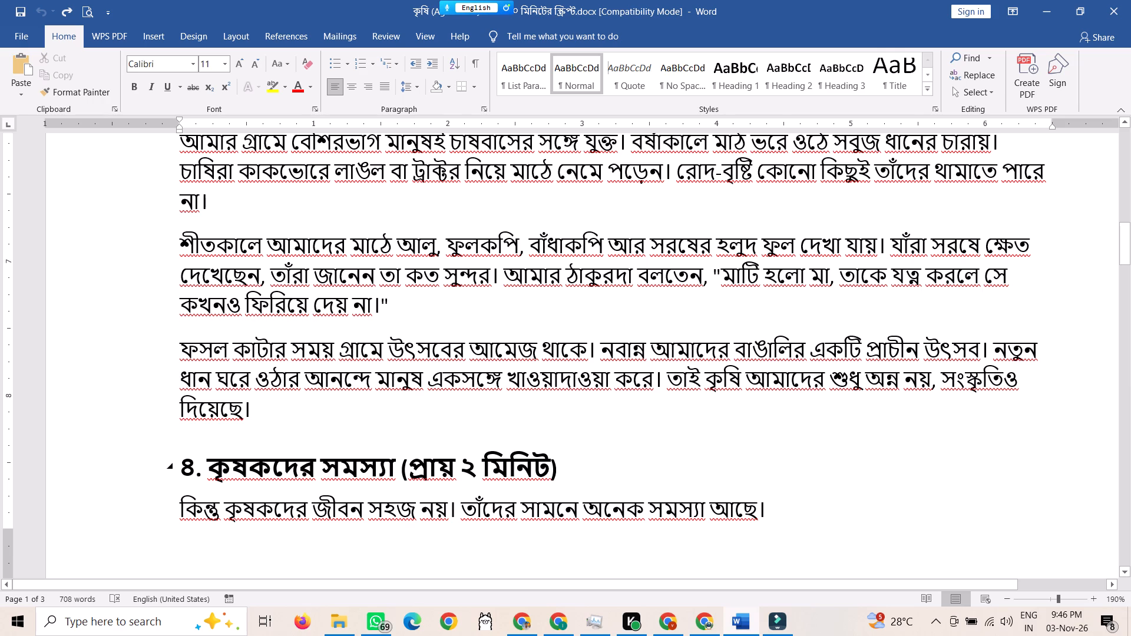
{"action": "scroll", "coordinate": [816, 425], "scroll_direction": "down", "scroll_amount": 5}
{"action": "scroll", "coordinate": [816, 425], "scroll_direction": "up", "scroll_amount": 7}
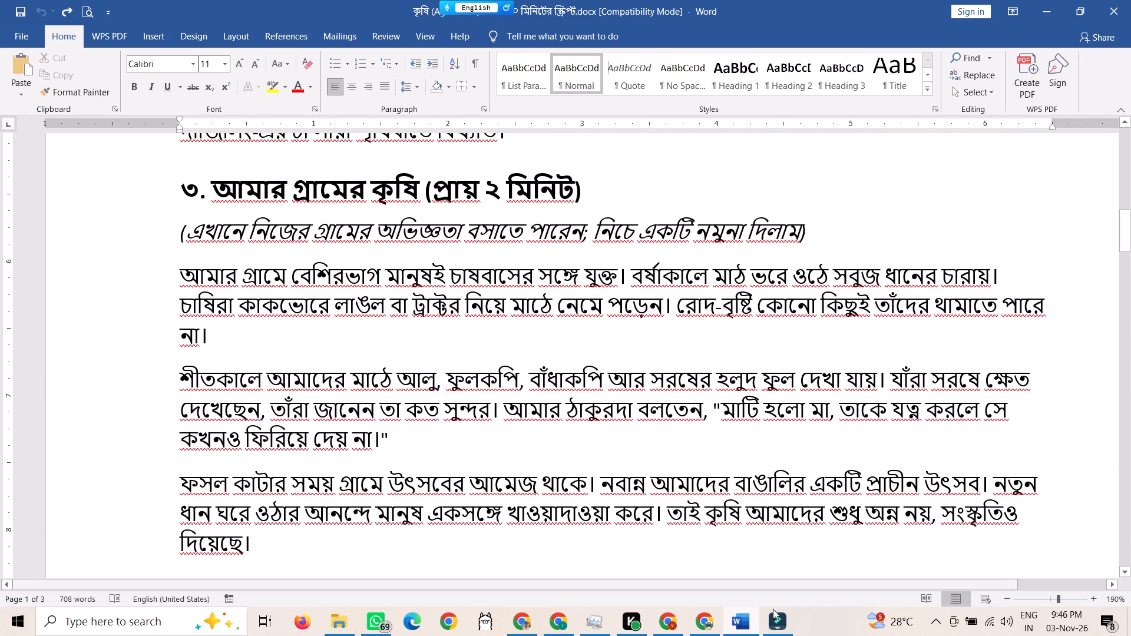
Switch to Filmora, start a new microphone recording with the 3-second countdown, and return to section ৩ of the Word script.
{"action": "left_click", "coordinate": [772, 621]}
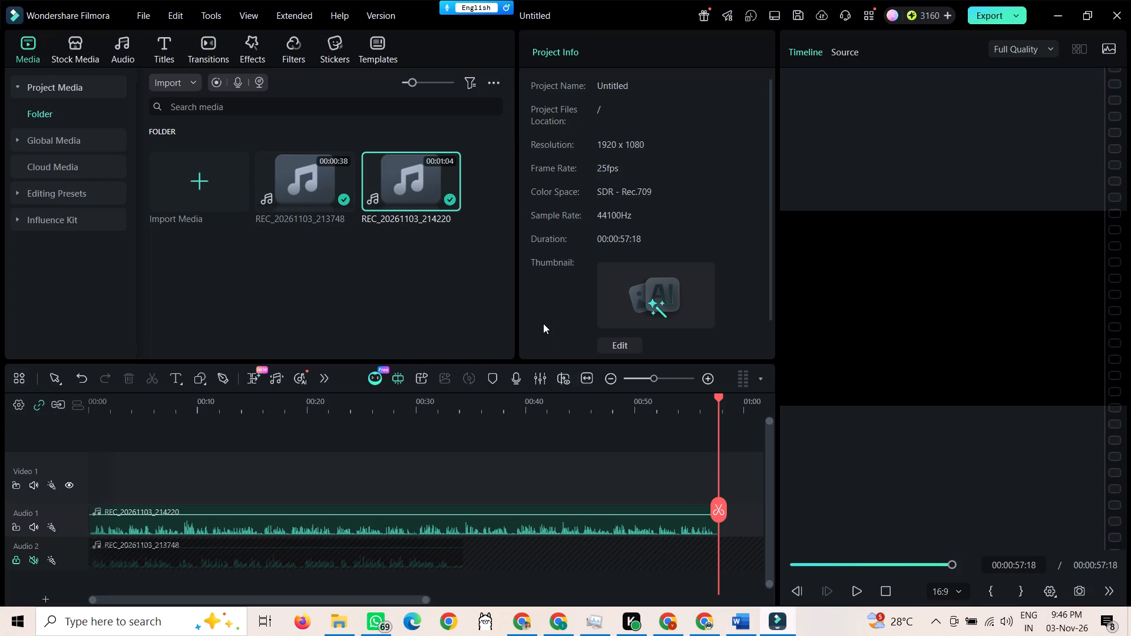
{"action": "left_click", "coordinate": [239, 85]}
{"action": "left_click", "coordinate": [572, 345]}
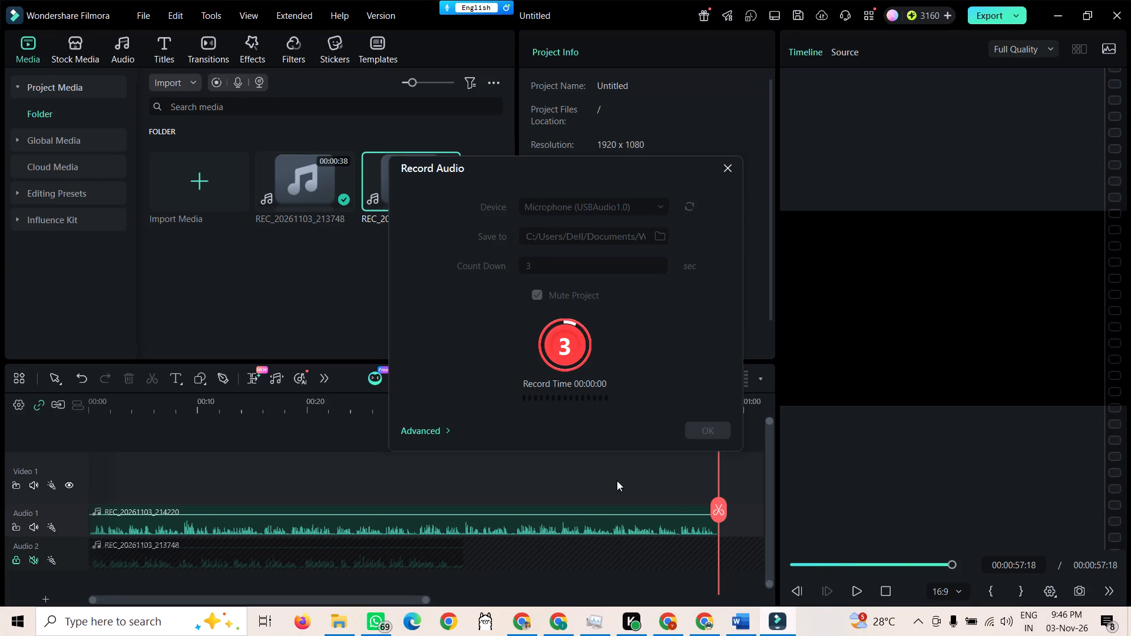
{"action": "left_click", "coordinate": [742, 621]}
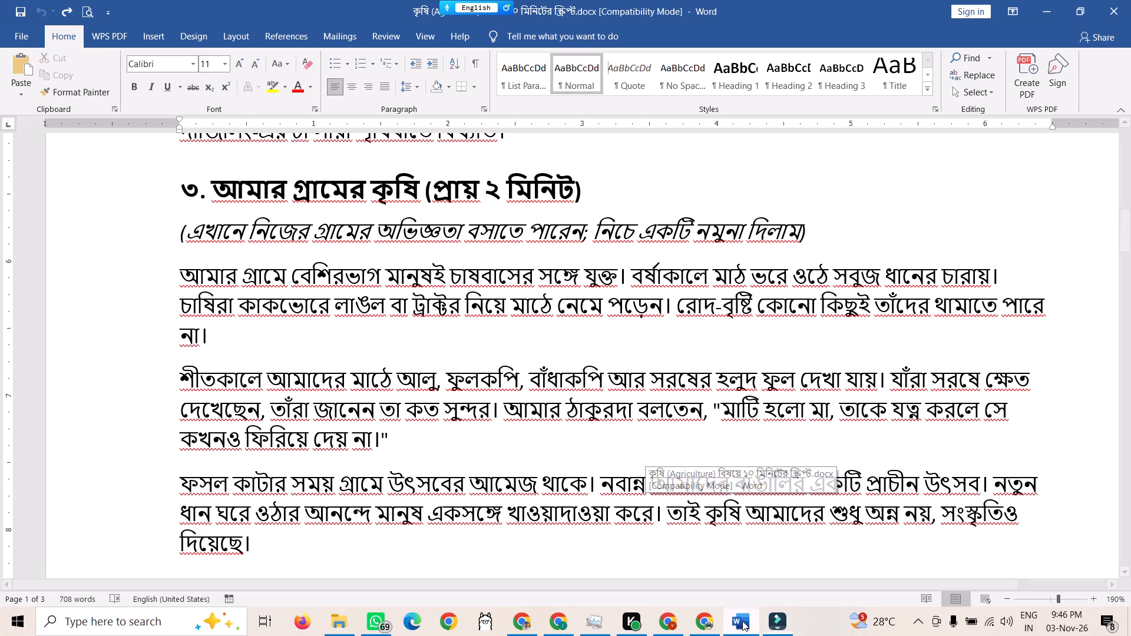
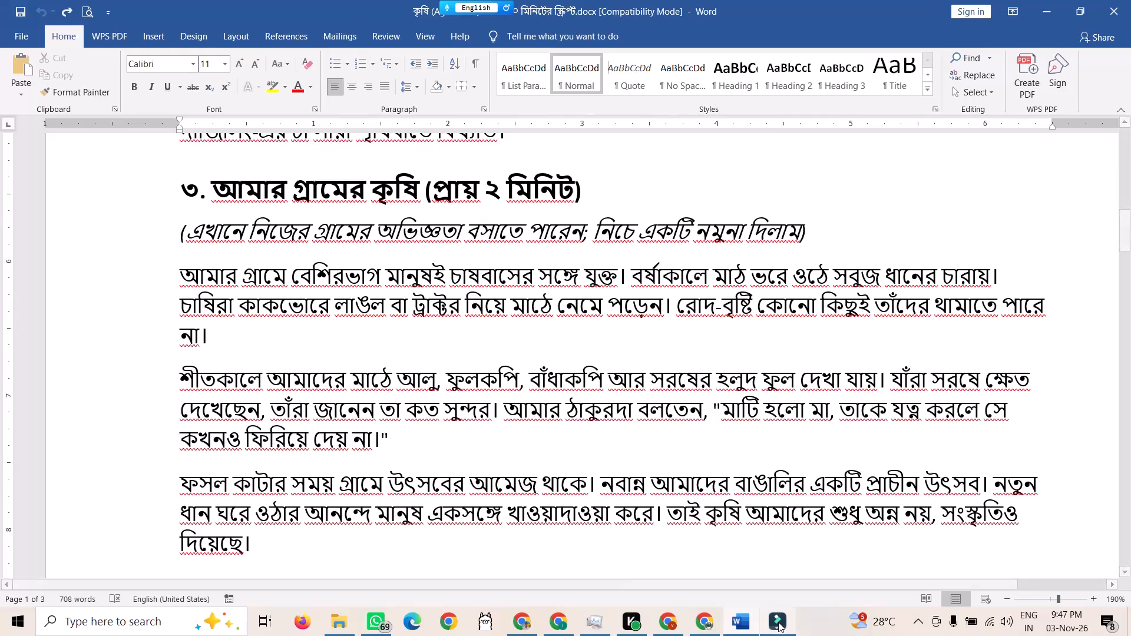
Switch to Filmora and stop the microphone recording of script section ৩.
{"action": "left_click", "coordinate": [778, 622]}
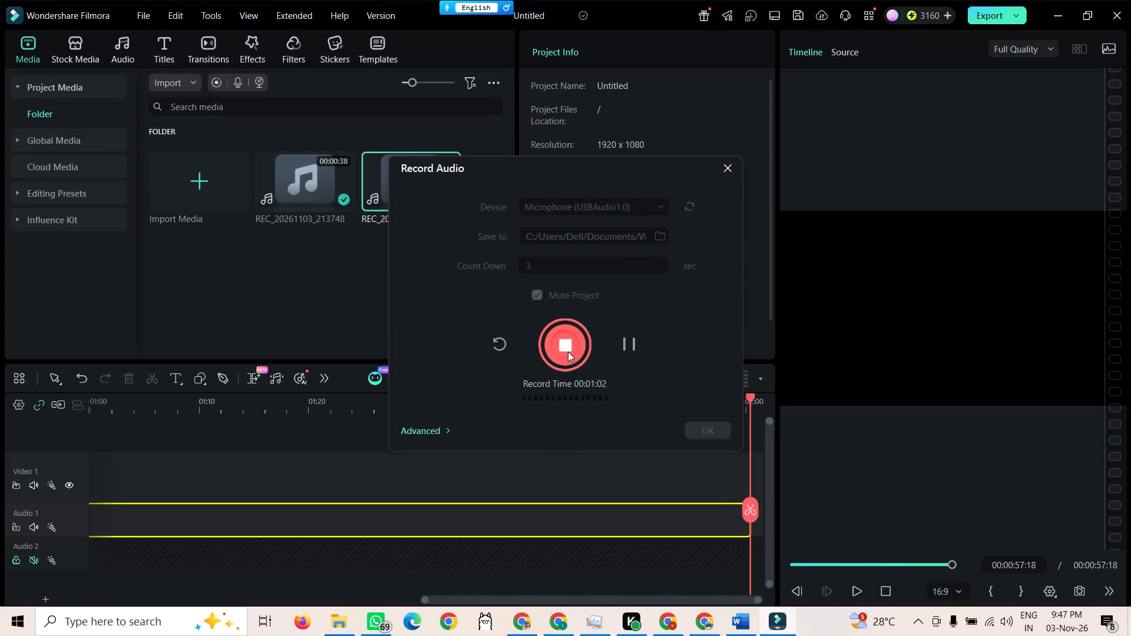
{"action": "left_click", "coordinate": [568, 352]}
Split the new Audio 1 recording at 00:01:57:20, delete the segment after the cut, and close the audio recorder.
{"action": "left_click_drag", "start_coordinate": [745, 512], "coordinate": [720, 510]}
{"action": "left_click", "coordinate": [720, 510]}
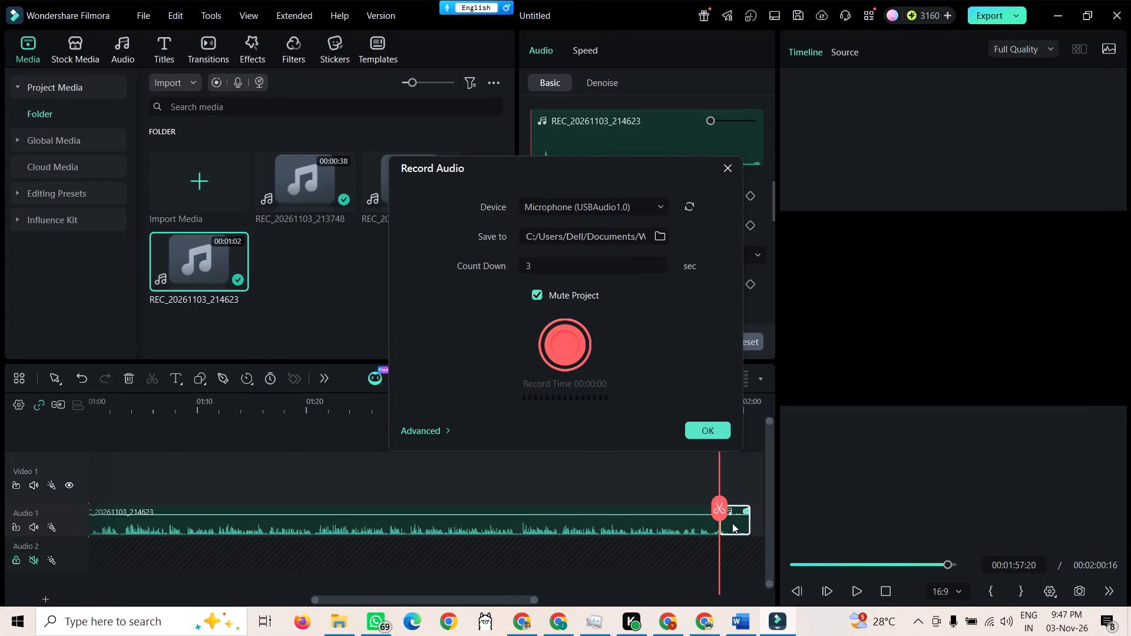
{"action": "left_click", "coordinate": [739, 528]}
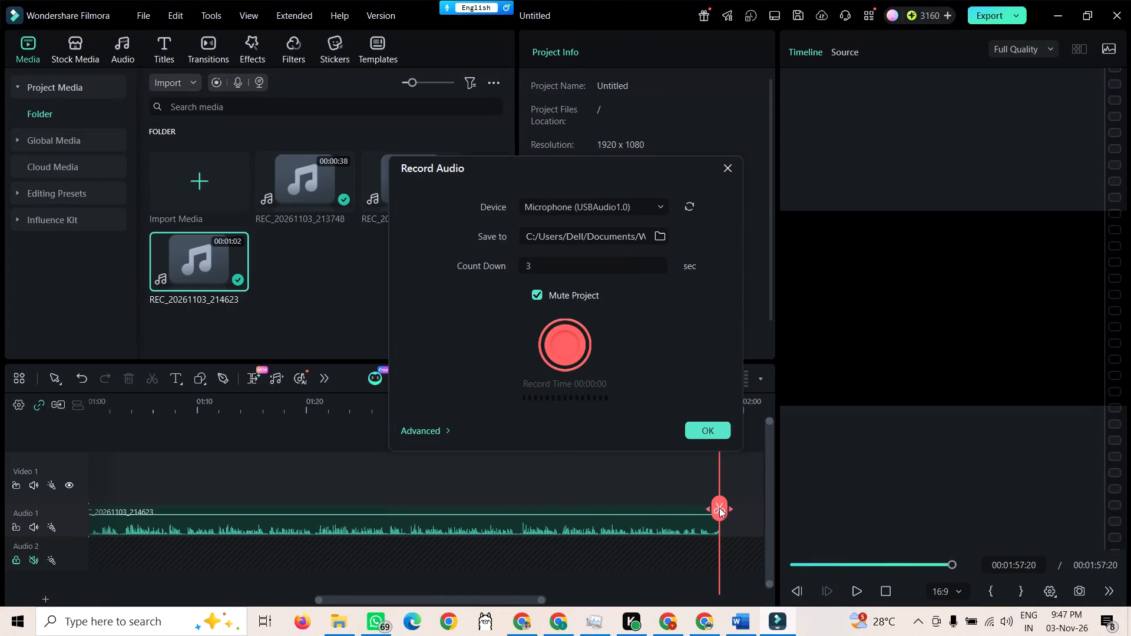
{"action": "left_click", "coordinate": [727, 172]}
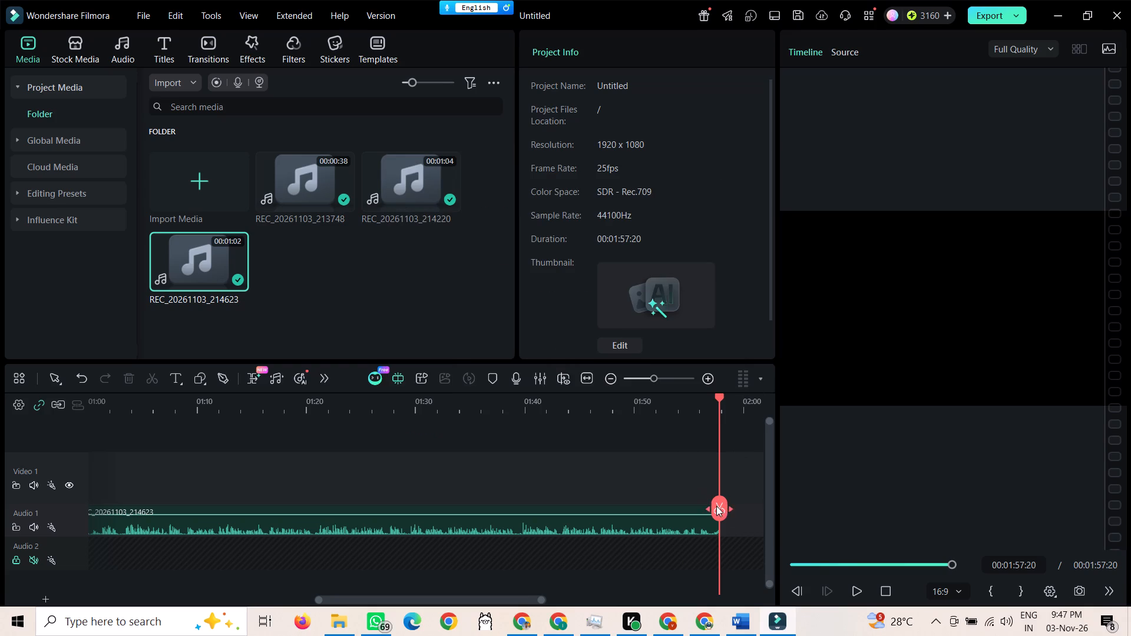
Return to the timeline start and preview the audio from the join between the two Audio 1 recordings at 00:00:57:18.
{"action": "left_click_drag", "start_coordinate": [716, 505], "coordinate": [16, 439]}
{"action": "scroll", "coordinate": [211, 460], "scroll_direction": "down", "scroll_amount": 4}
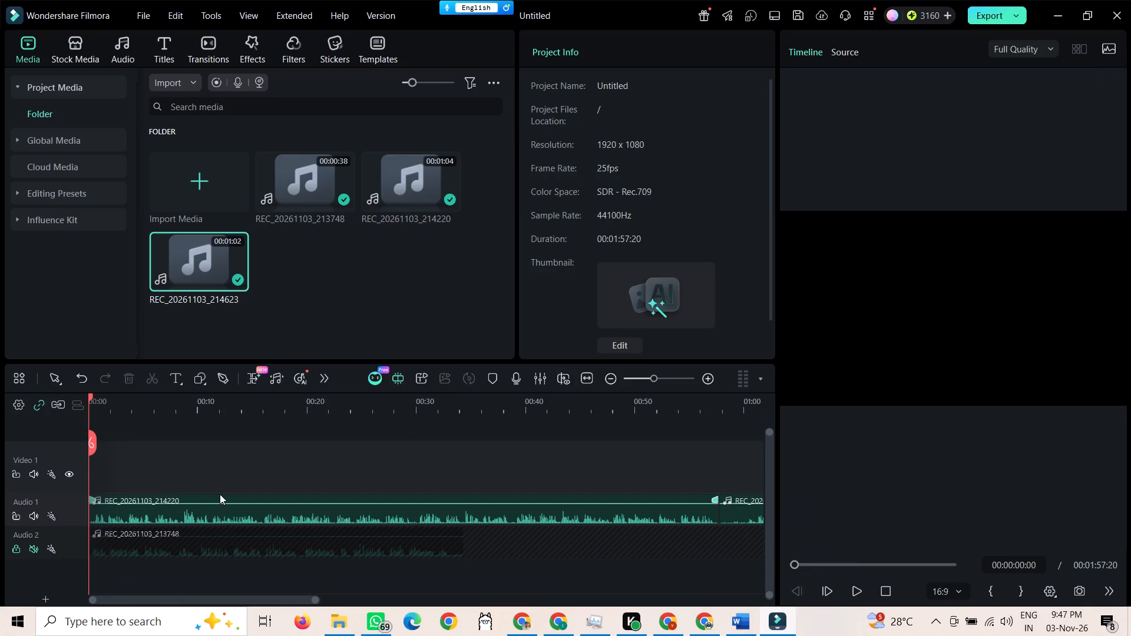
{"action": "scroll", "coordinate": [220, 495], "scroll_direction": "up", "scroll_amount": 1}
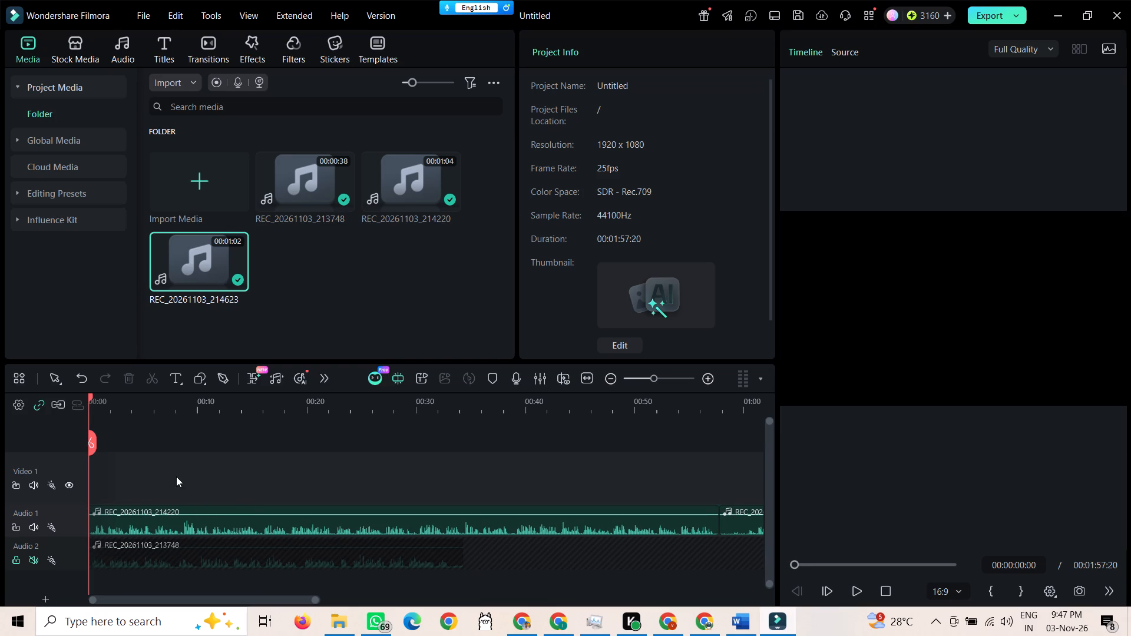
{"action": "left_click_drag", "start_coordinate": [94, 442], "coordinate": [700, 492]}
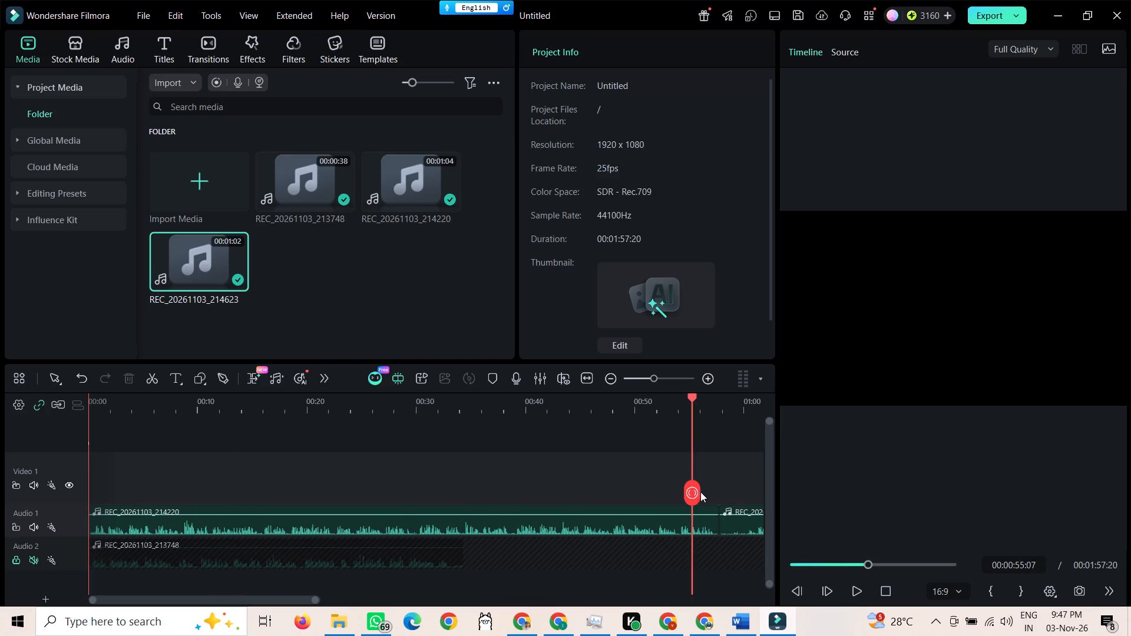
{"action": "left_click_drag", "start_coordinate": [700, 492], "coordinate": [720, 491]}
{"action": "key", "text": "space"}
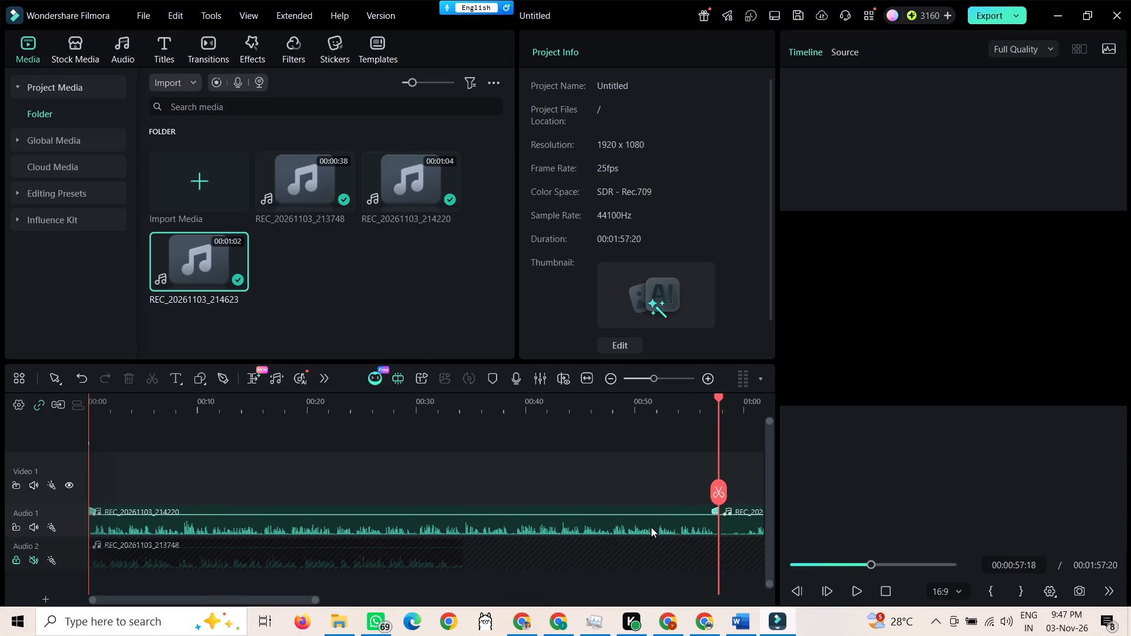
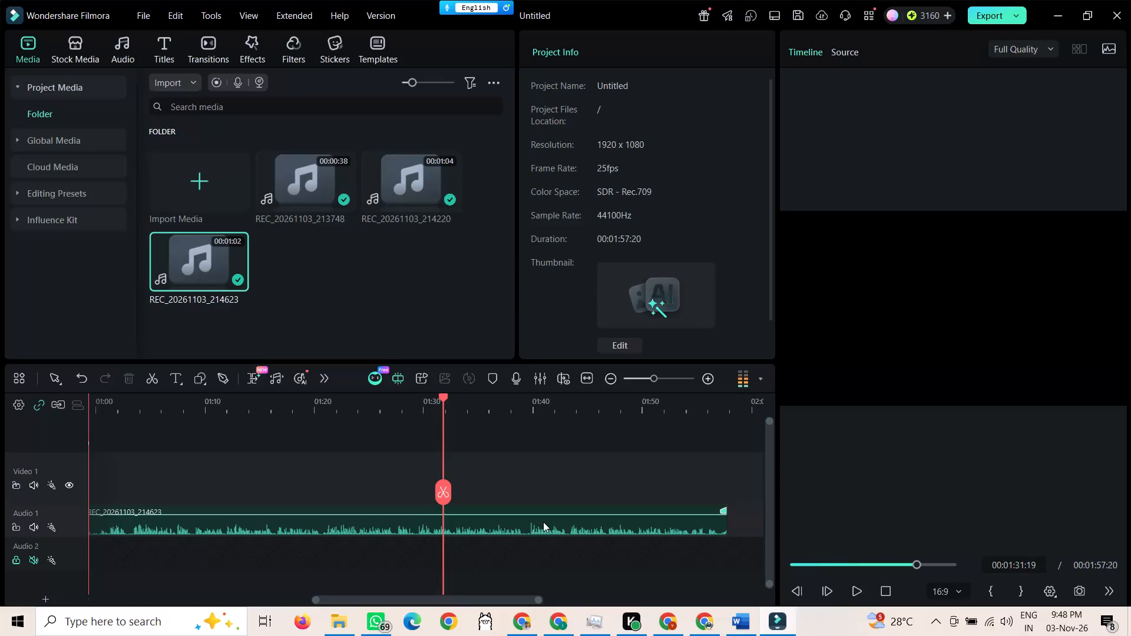
Cut the pause between 00:01:28:21 and 00:01:29:13 out of the Audio 1 recording, closing the gap.
{"action": "scroll", "coordinate": [422, 548], "scroll_direction": "up", "scroll_amount": 1, "text": "ctrl"}
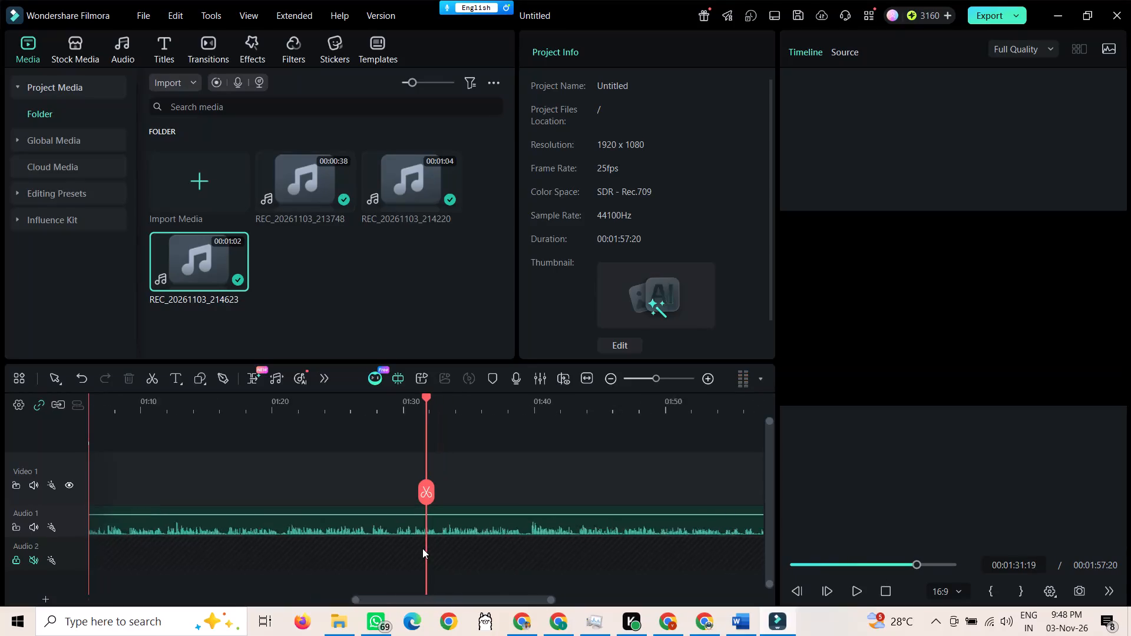
{"action": "scroll", "coordinate": [422, 548], "scroll_direction": "up", "scroll_amount": 17, "text": "ctrl"}
{"action": "left_click_drag", "start_coordinate": [427, 499], "coordinate": [167, 497]}
{"action": "key", "text": "space"}
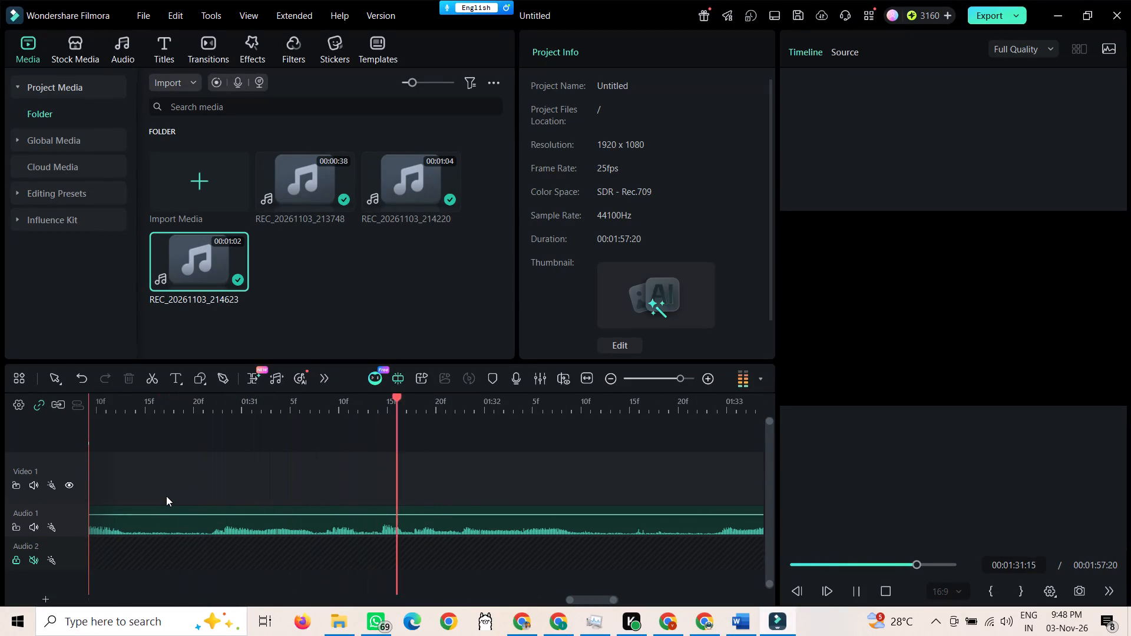
{"action": "key", "text": "space"}
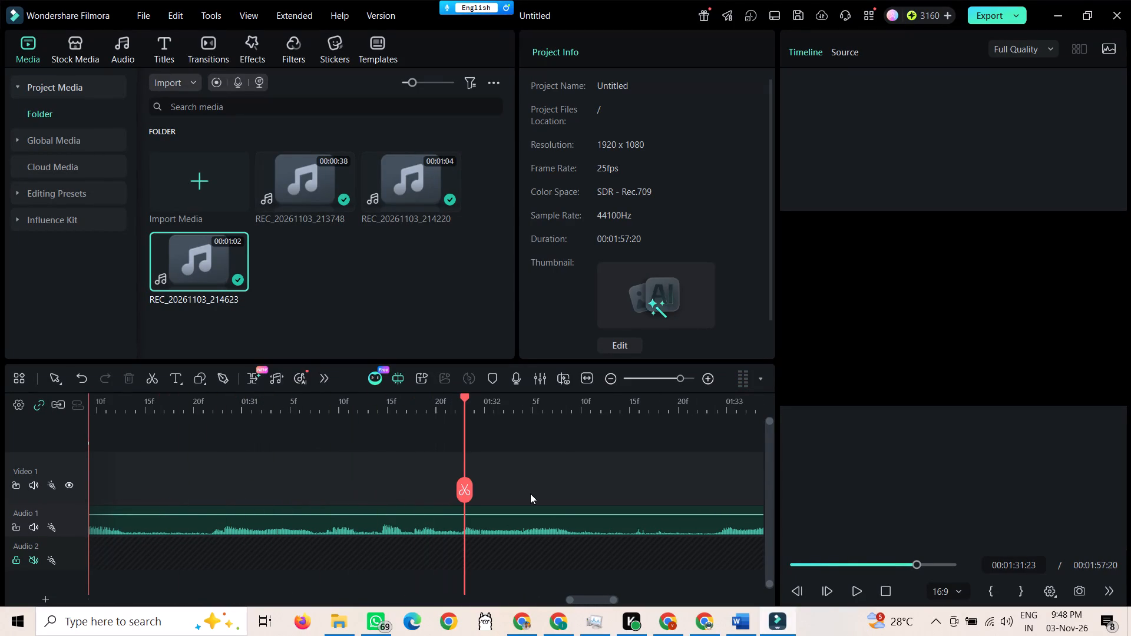
{"action": "scroll", "coordinate": [530, 495], "scroll_direction": "down", "scroll_amount": 5, "text": "ctrl"}
{"action": "left_click_drag", "start_coordinate": [431, 493], "coordinate": [82, 489]}
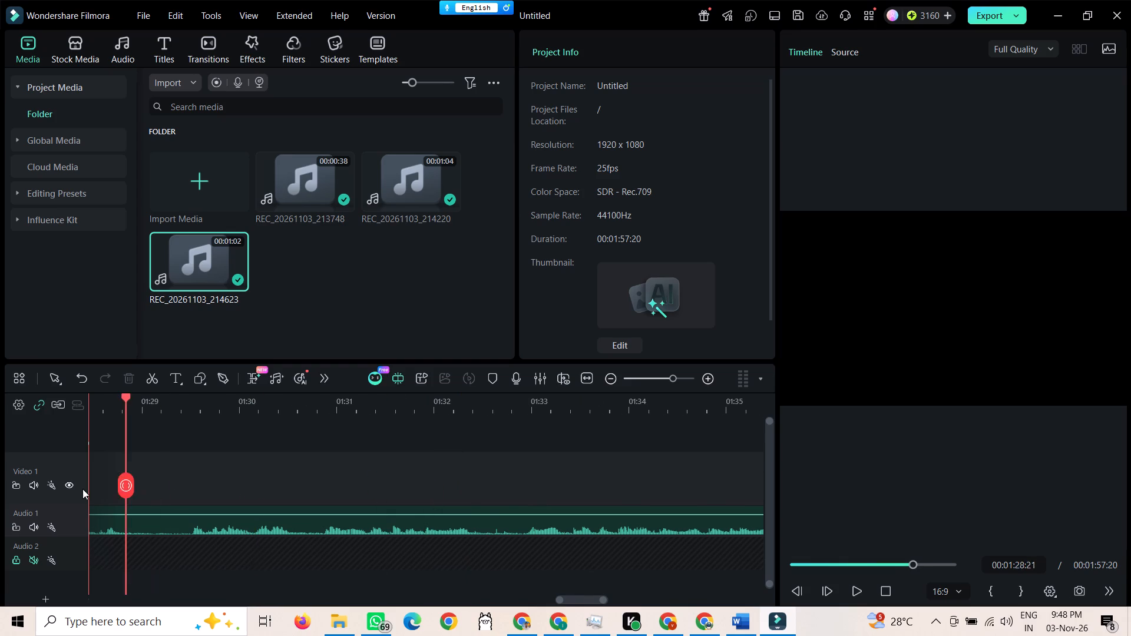
{"action": "left_click_drag", "start_coordinate": [82, 489], "coordinate": [183, 493]}
{"action": "key", "text": "space"}
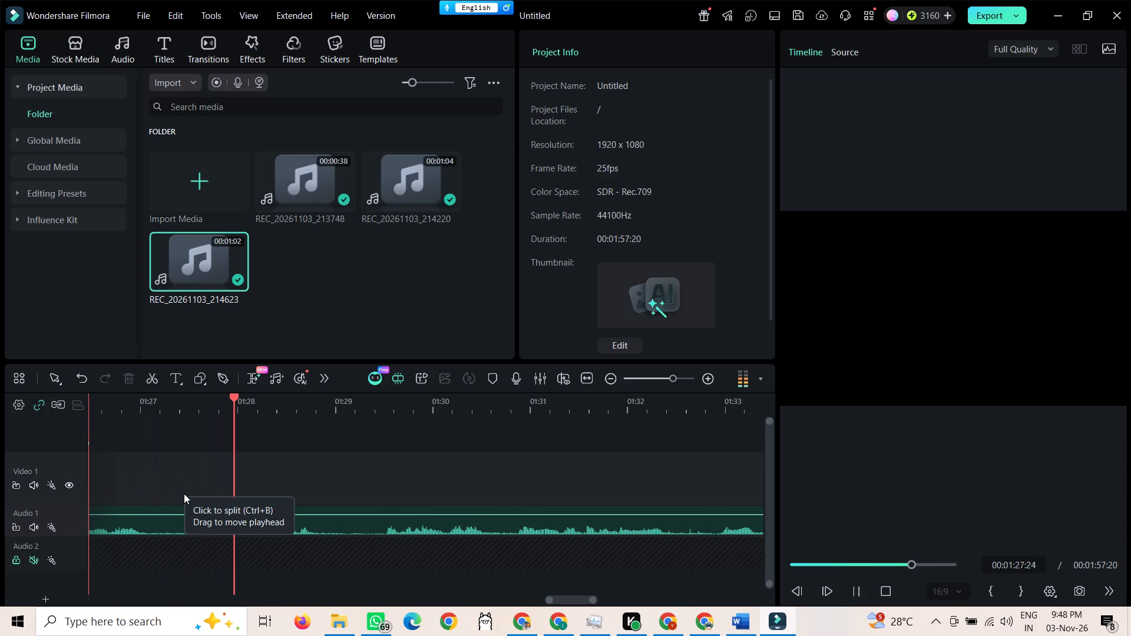
{"action": "key", "text": "space"}
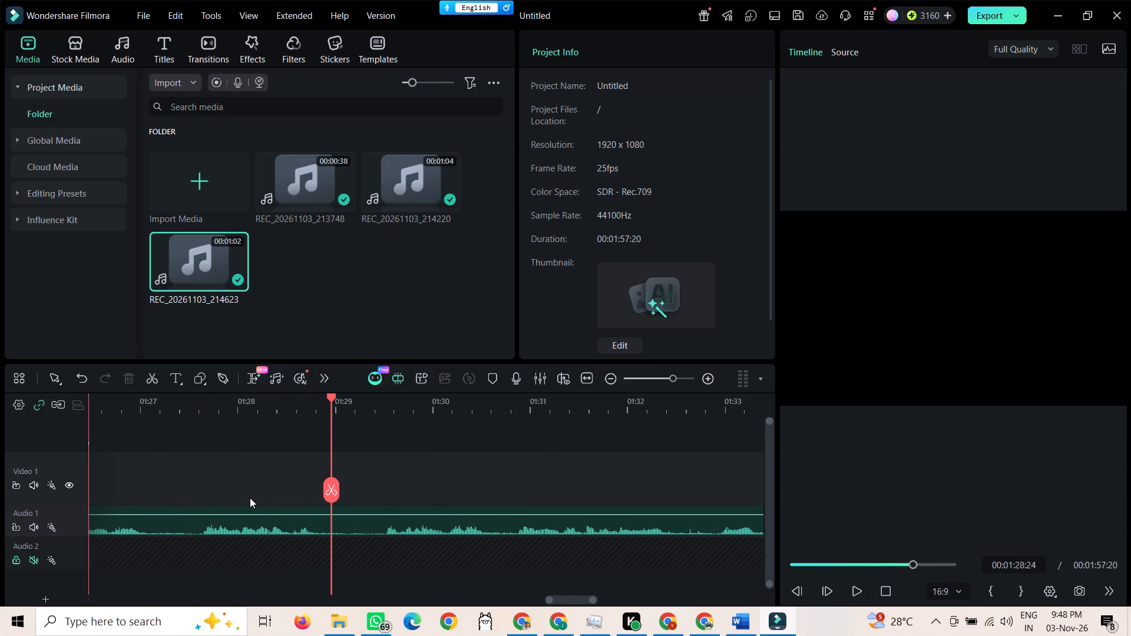
{"action": "key", "text": "space"}
{"action": "key", "text": "space"}
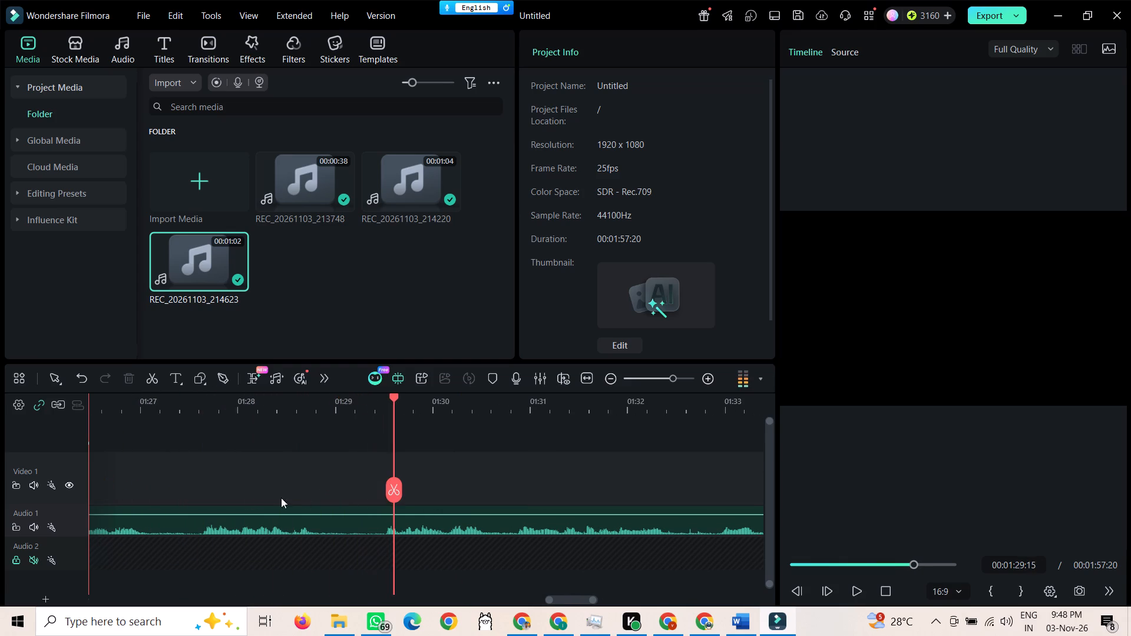
{"action": "left_click_drag", "start_coordinate": [396, 495], "coordinate": [385, 493]}
{"action": "left_click", "coordinate": [385, 493]}
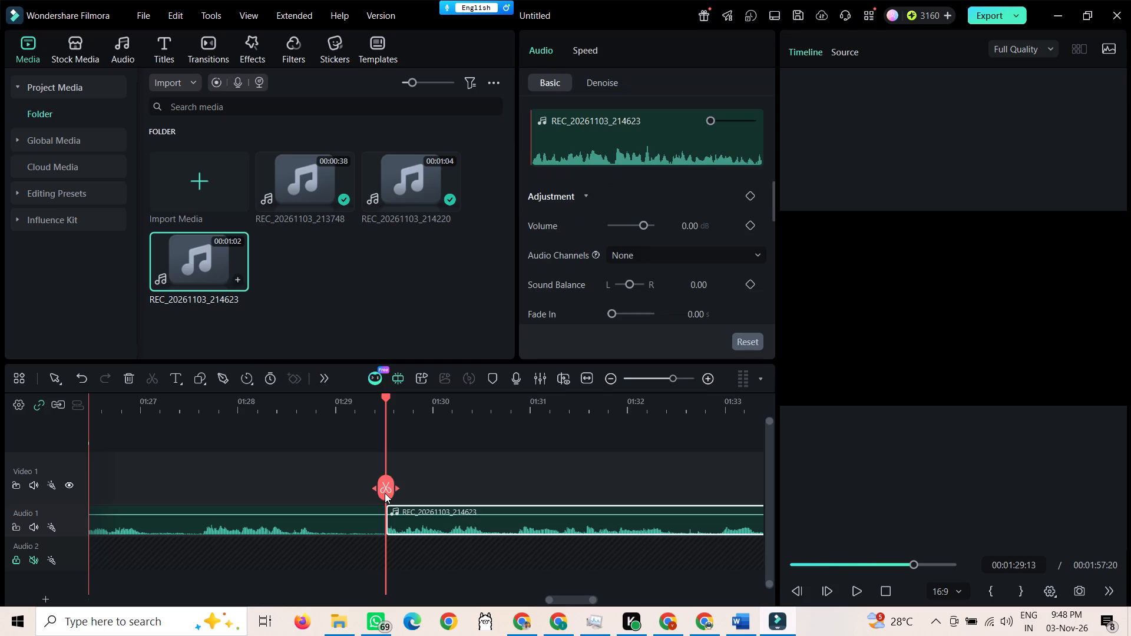
{"action": "left_click_drag", "start_coordinate": [385, 489], "coordinate": [322, 492]}
{"action": "left_click", "coordinate": [322, 492]}
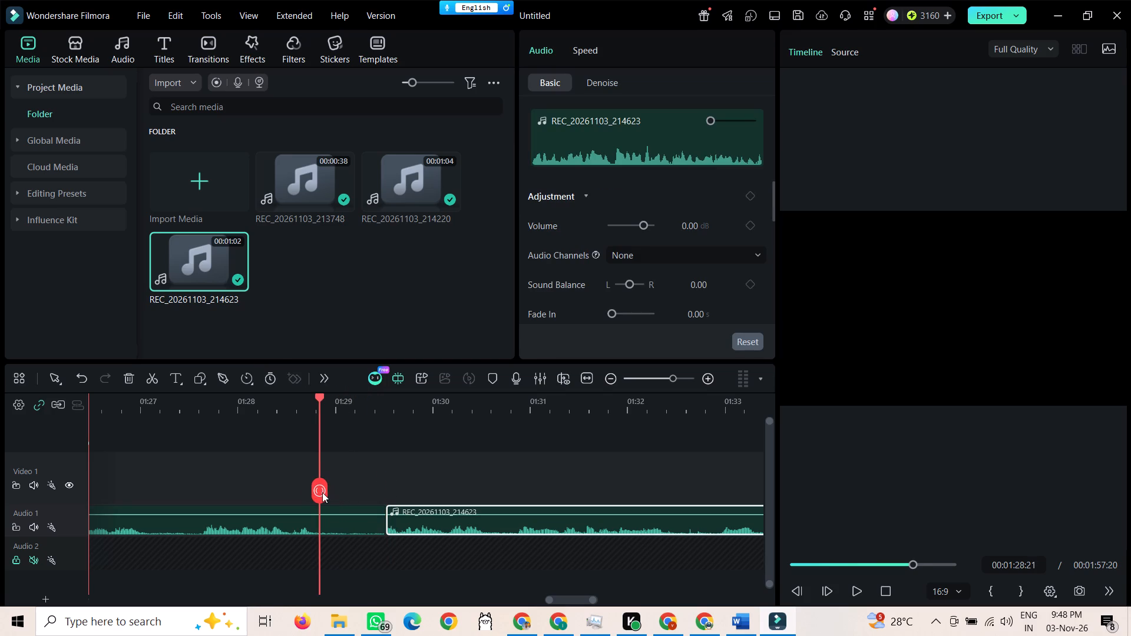
{"action": "left_click", "coordinate": [350, 512]}
{"action": "key", "text": "Delete"}
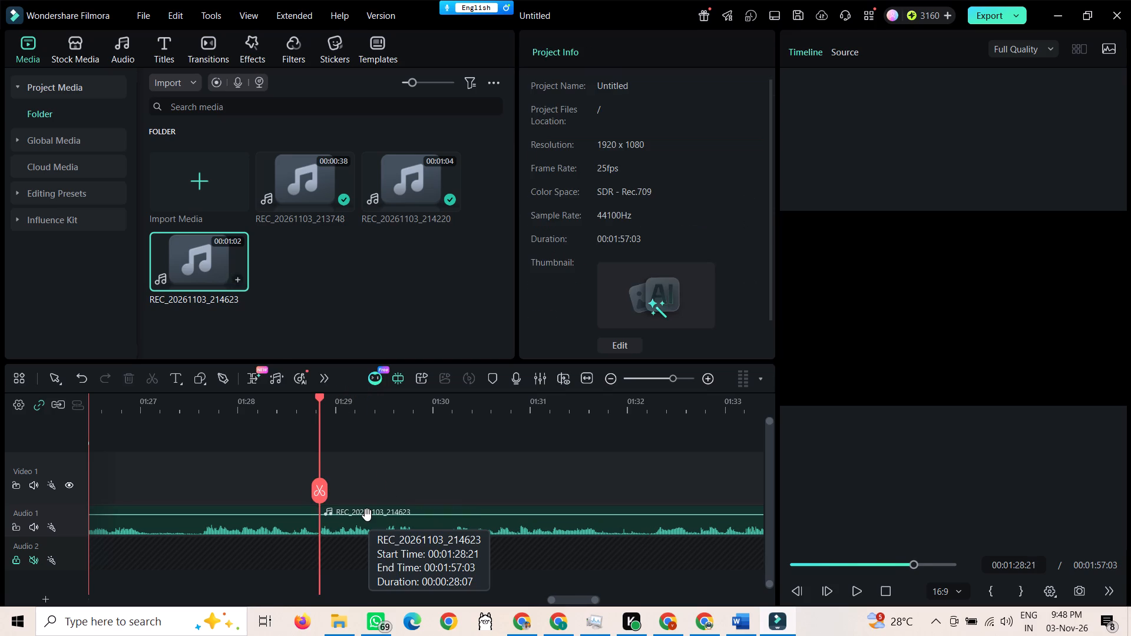
Preview the Audio 1 recording from just before the join at 00:01:28:21 to near its end.
{"action": "left_click_drag", "start_coordinate": [318, 483], "coordinate": [124, 486]}
{"action": "key", "text": "space"}
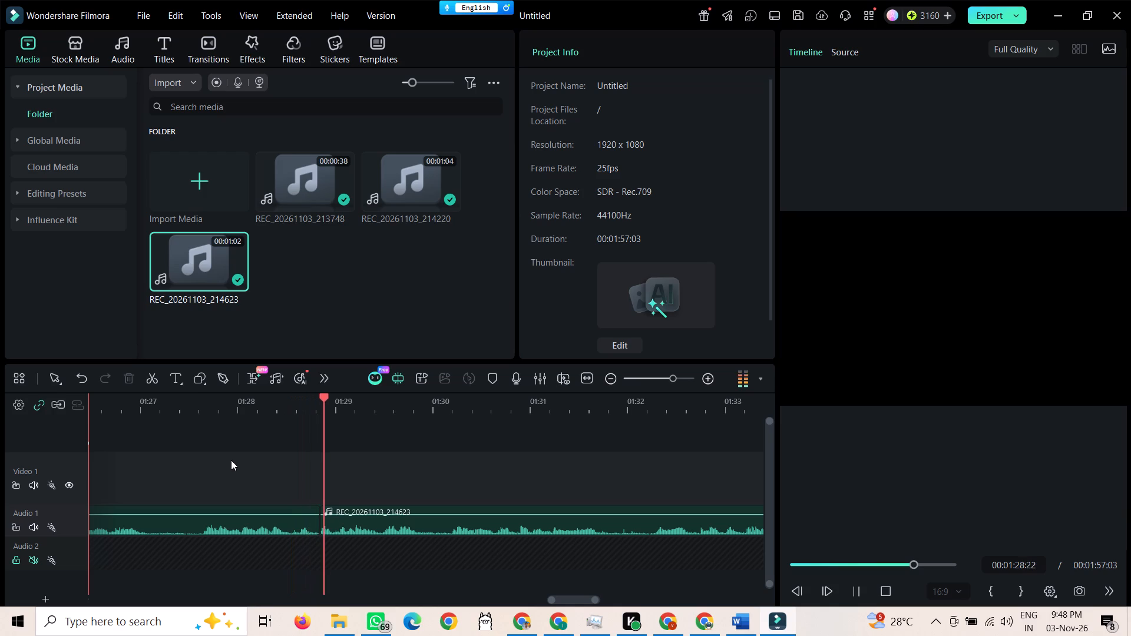
{"action": "scroll", "coordinate": [334, 482], "scroll_direction": "down", "scroll_amount": 5, "text": "ctrl"}
{"action": "scroll", "coordinate": [446, 506], "scroll_direction": "down", "scroll_amount": 4, "text": "ctrl"}
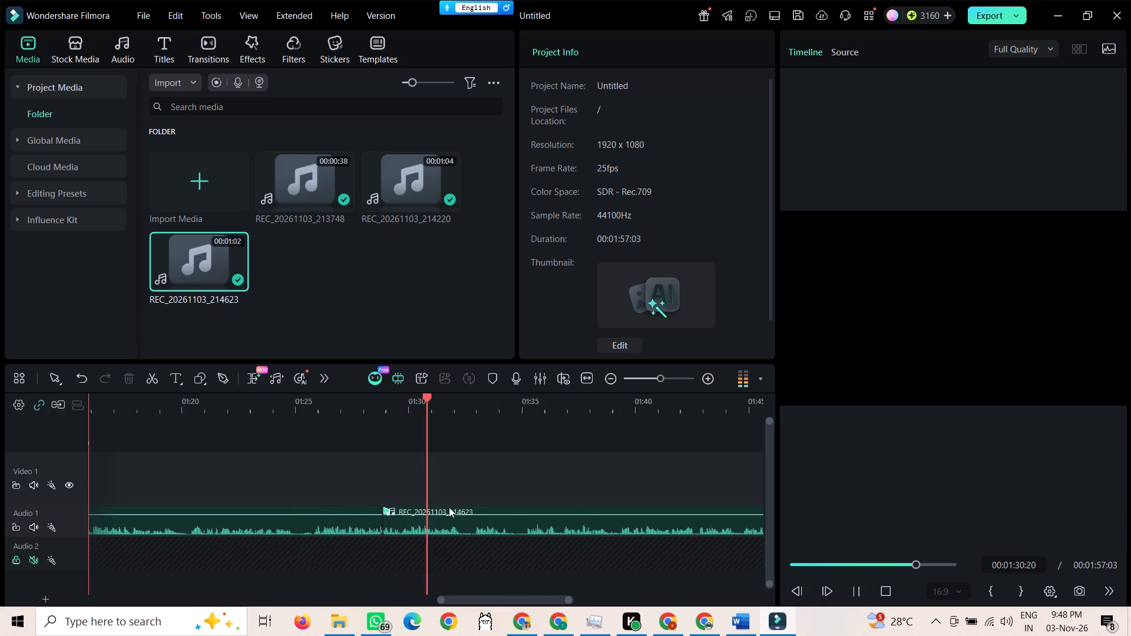
{"action": "scroll", "coordinate": [449, 507], "scroll_direction": "down", "scroll_amount": 5, "text": "ctrl"}
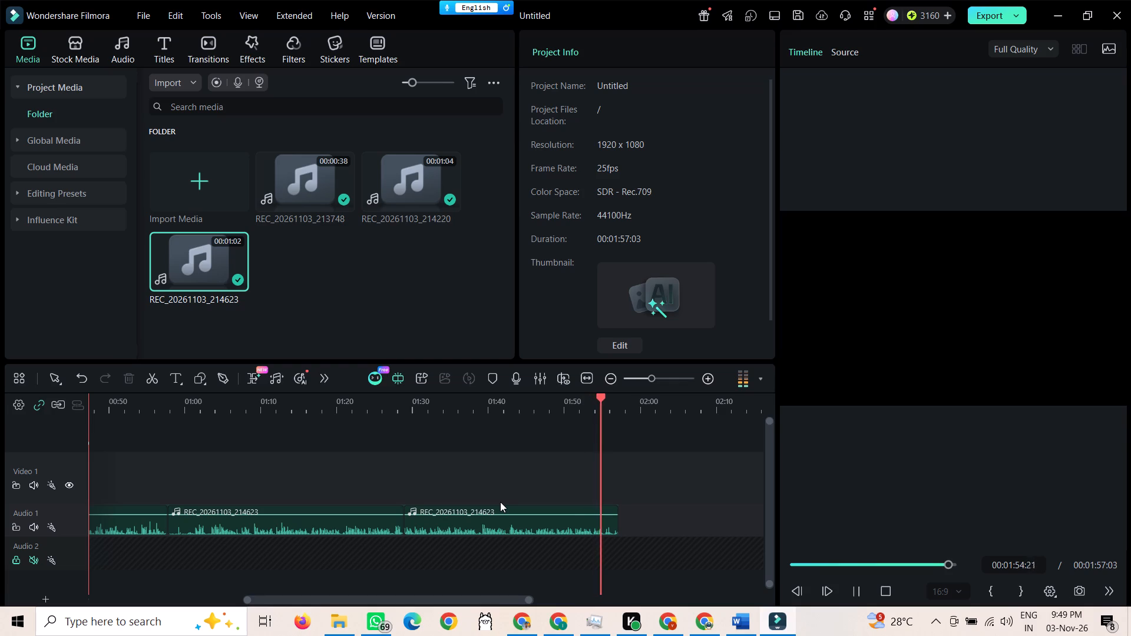
{"action": "key", "text": "space"}
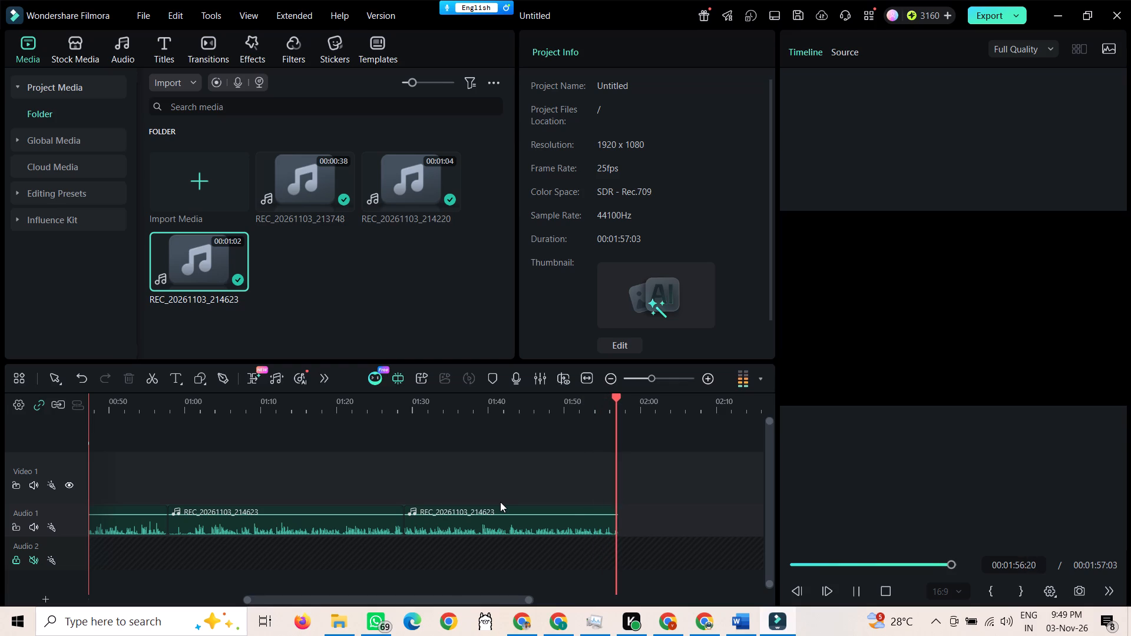
Replay the last seconds of the Audio 1 recording and cut out the pause between 00:01:54:21 and 00:01:55:09, closing the gap.
{"action": "scroll", "coordinate": [535, 542], "scroll_direction": "up", "scroll_amount": 5, "text": "ctrl"}
{"action": "scroll", "coordinate": [484, 522], "scroll_direction": "up", "scroll_amount": 13, "text": "ctrl"}
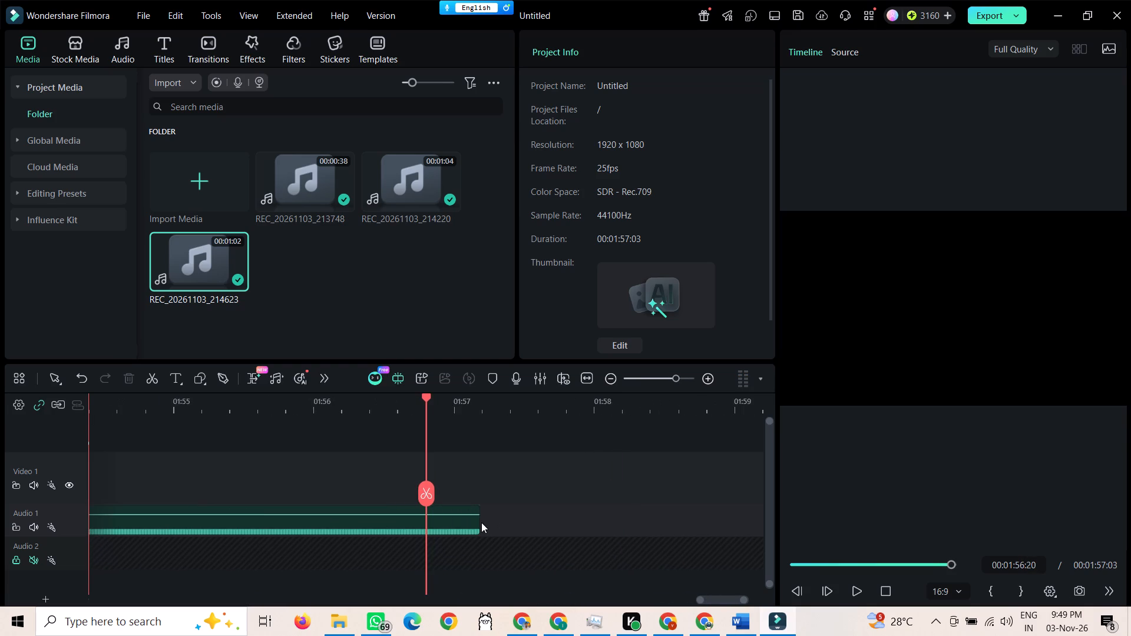
{"action": "scroll", "coordinate": [481, 522], "scroll_direction": "up", "scroll_amount": 4, "text": "ctrl"}
{"action": "left_click_drag", "start_coordinate": [426, 493], "coordinate": [246, 475]}
{"action": "key", "text": "space"}
{"action": "key", "text": "space"}
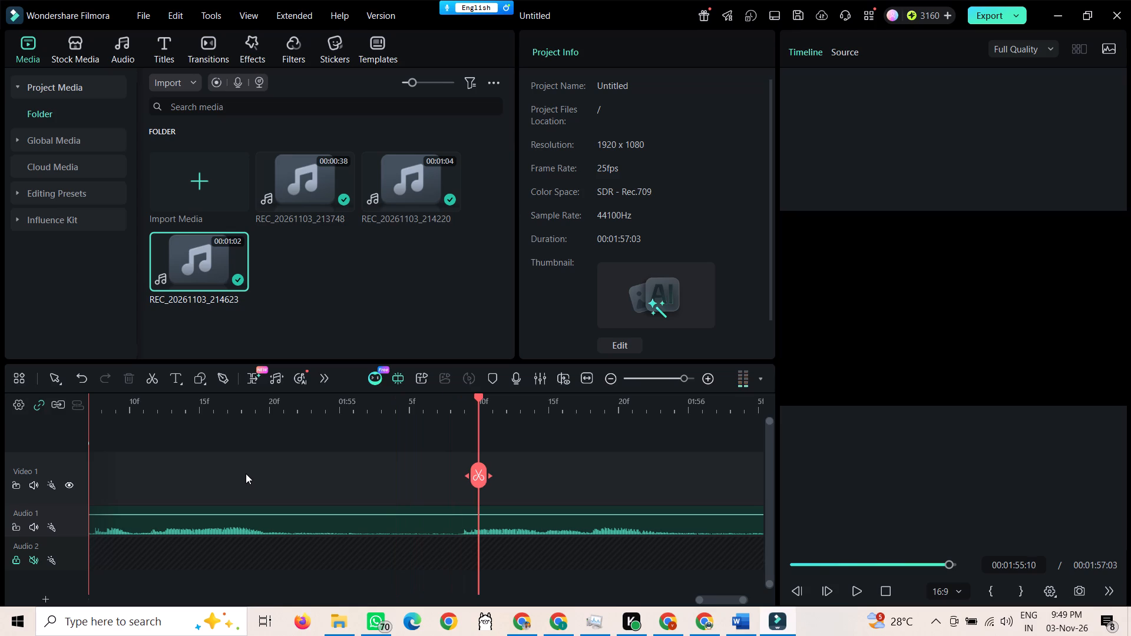
{"action": "scroll", "coordinate": [487, 508], "scroll_direction": "down", "scroll_amount": 9, "text": "ctrl"}
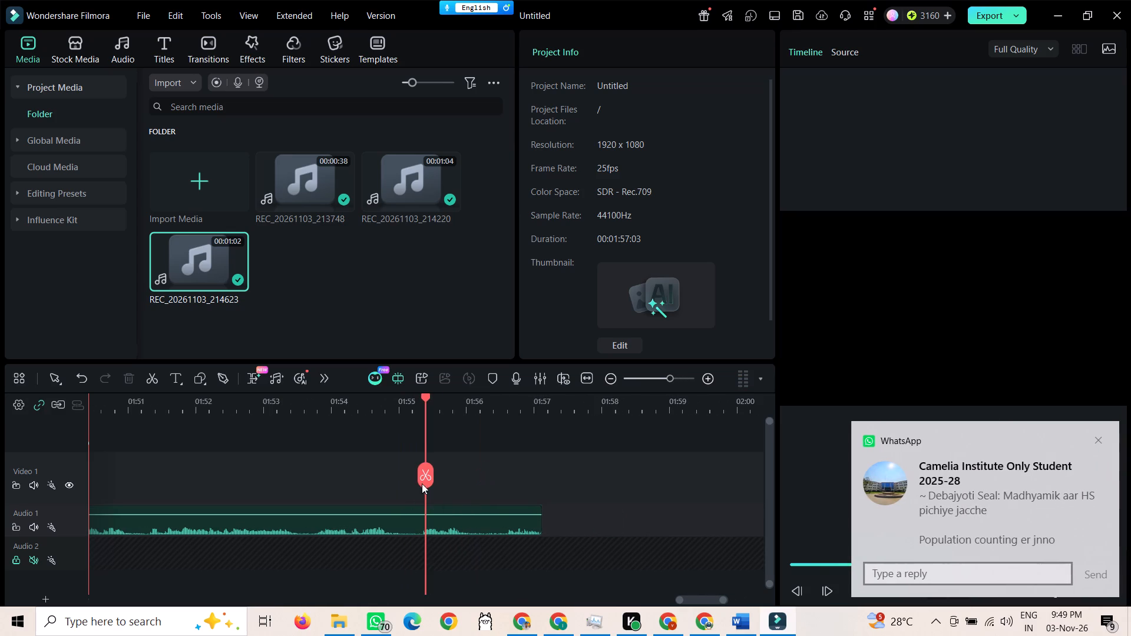
{"action": "left_click_drag", "start_coordinate": [428, 477], "coordinate": [276, 473]}
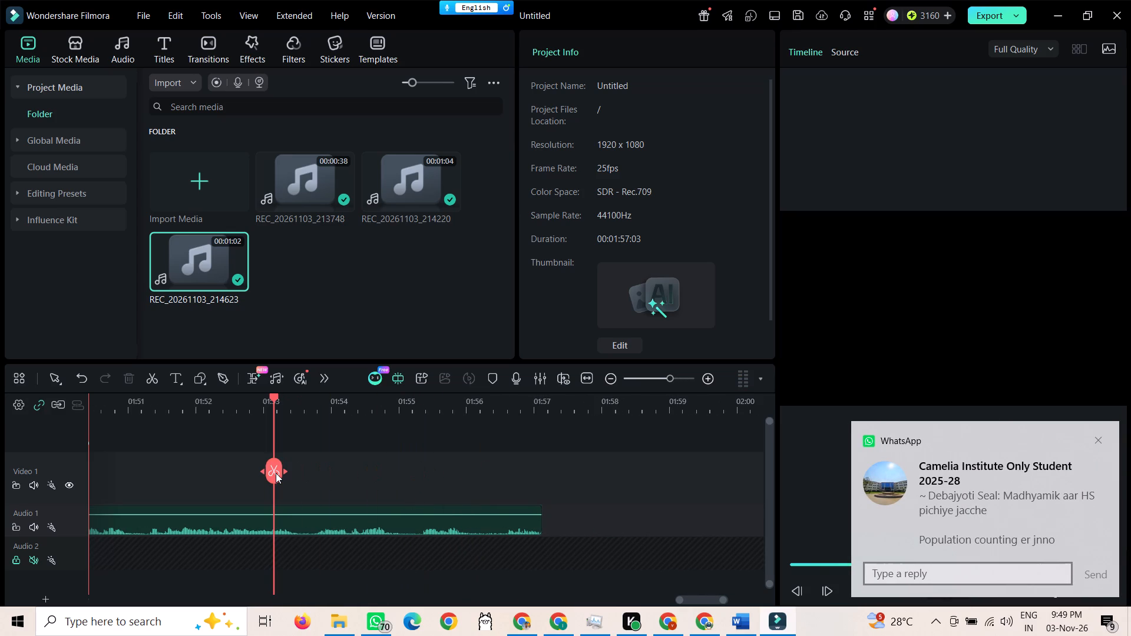
{"action": "key", "text": "space"}
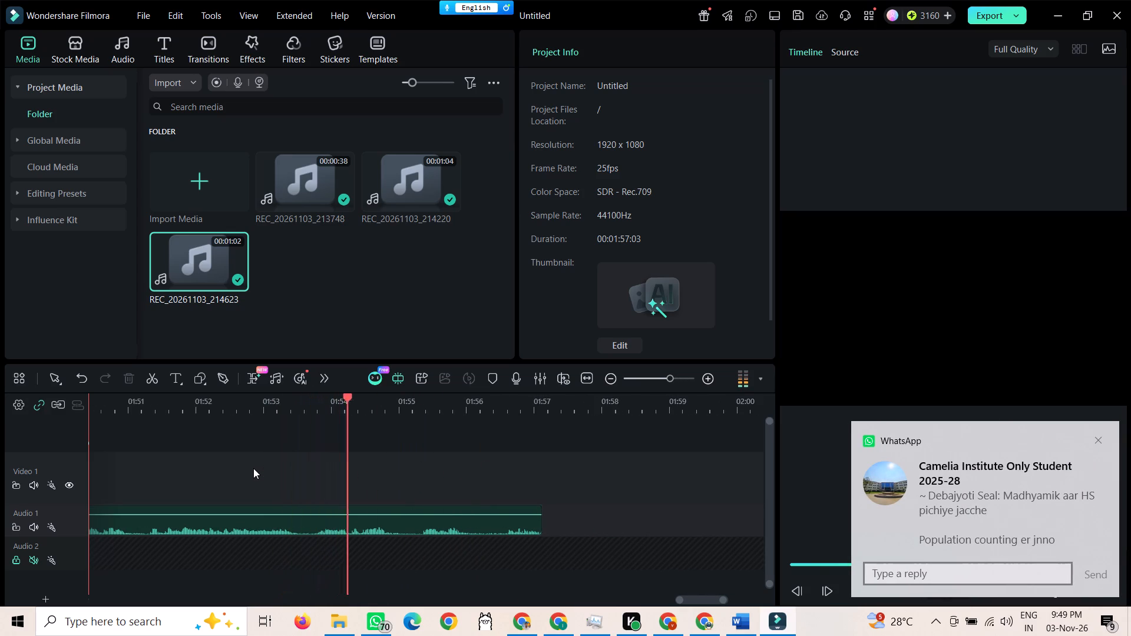
{"action": "key", "text": "space"}
{"action": "scroll", "coordinate": [344, 533], "scroll_direction": "up", "scroll_amount": 3, "text": "ctrl"}
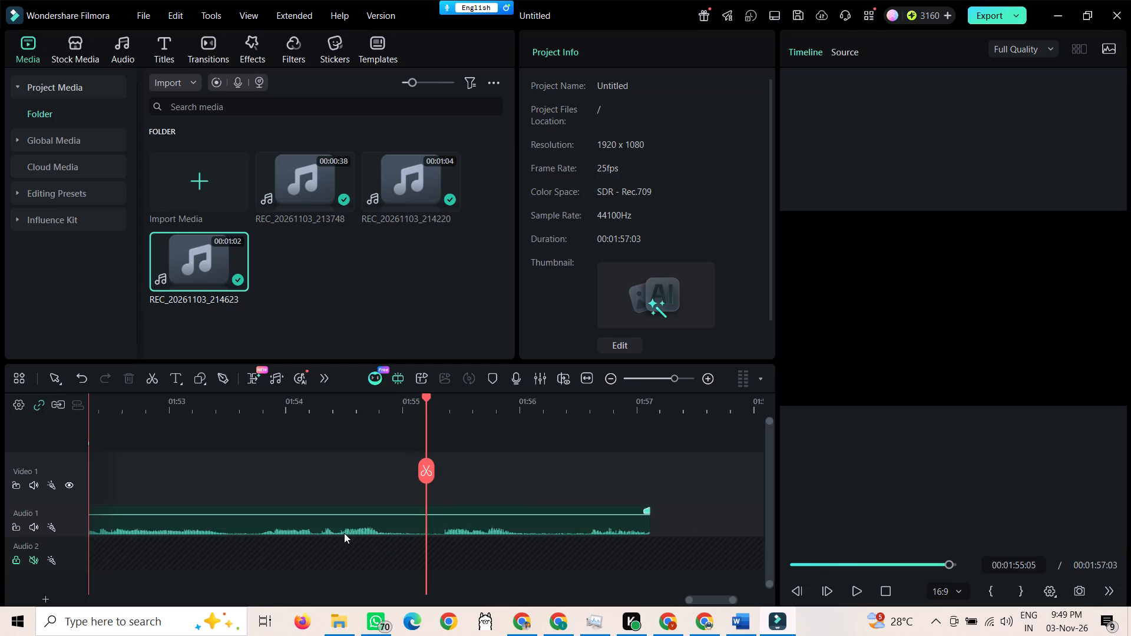
{"action": "scroll", "coordinate": [344, 533], "scroll_direction": "up", "scroll_amount": 8, "text": "ctrl"}
{"action": "left_click_drag", "start_coordinate": [422, 472], "coordinate": [242, 469]}
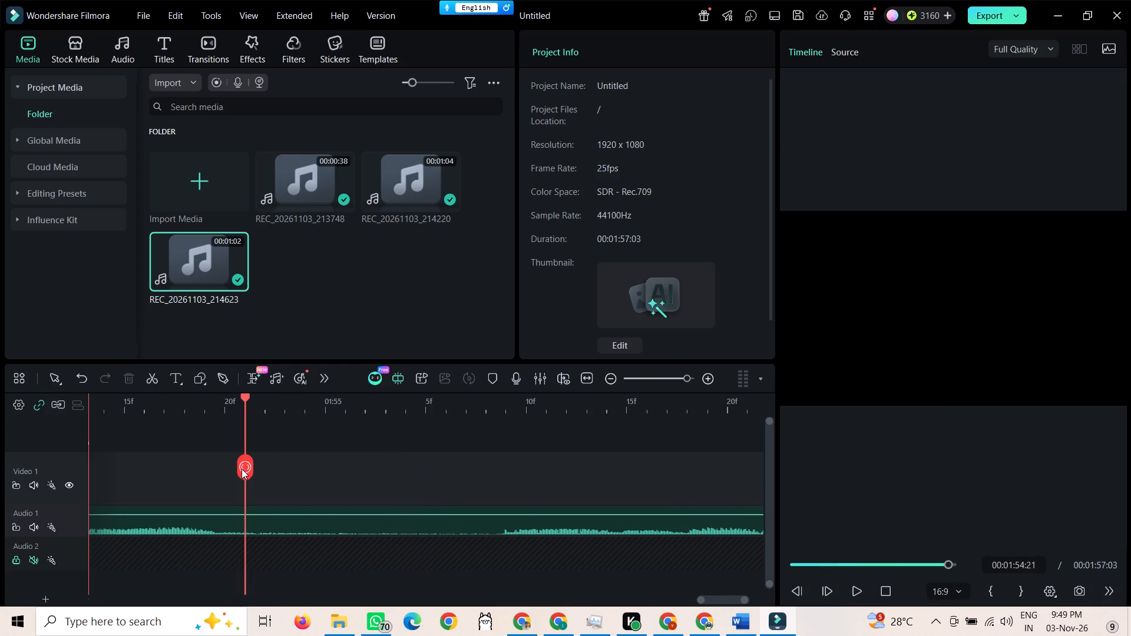
{"action": "left_click_drag", "start_coordinate": [242, 469], "coordinate": [241, 469]}
{"action": "left_click", "coordinate": [241, 469]}
{"action": "left_click_drag", "start_coordinate": [241, 468], "coordinate": [495, 492]}
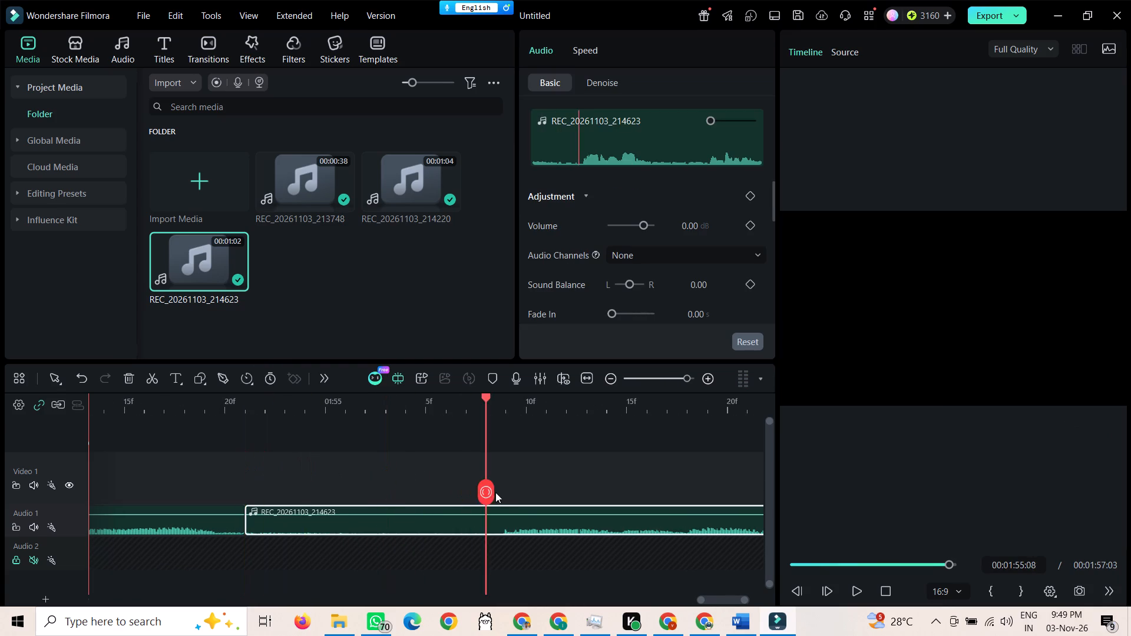
{"action": "left_click_drag", "start_coordinate": [495, 492], "coordinate": [501, 493]}
{"action": "left_click", "coordinate": [501, 493]}
{"action": "left_click", "coordinate": [452, 524]}
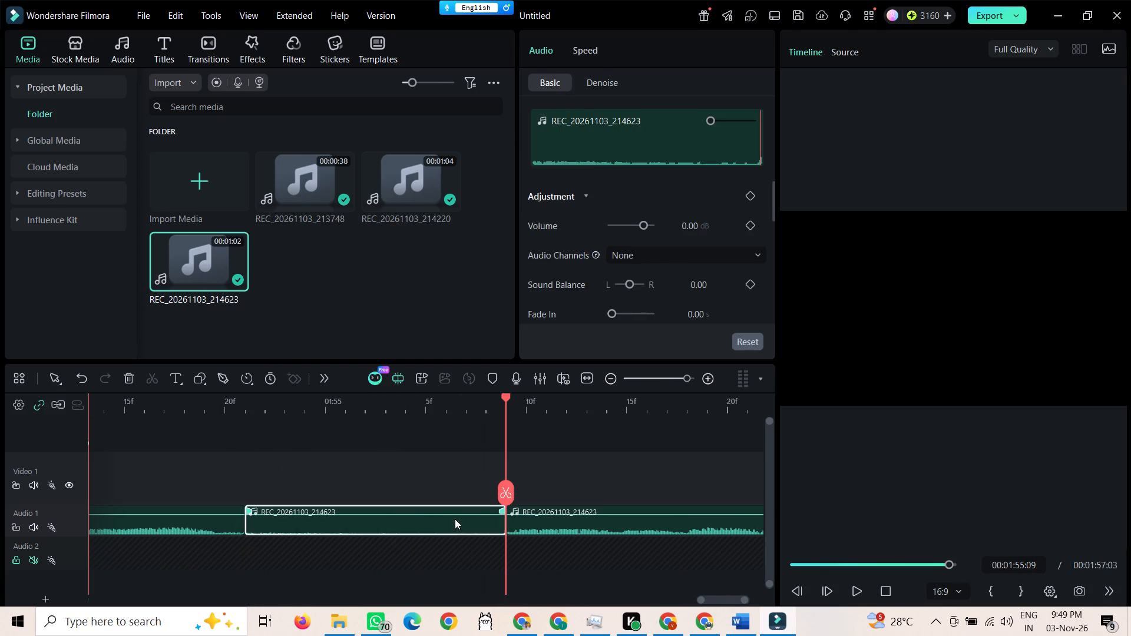
{"action": "key", "text": "Delete"}
Preview the audio across the join at 00:01:54:21 from about 00:01:54:16.
{"action": "key", "text": "space"}
{"action": "key", "text": "space"}
{"action": "key", "text": "space"}
{"action": "key", "text": "space"}
{"action": "key", "text": "space"}
{"action": "key", "text": "space"}
{"action": "key", "text": "space"}
{"action": "key", "text": "space"}
{"action": "key", "text": "space"}
{"action": "key", "text": "space"}
{"action": "key", "text": "space"}
{"action": "key", "text": "space"}
{"action": "key", "text": "space"}
{"action": "key", "text": "space"}
{"action": "key", "text": "space"}
{"action": "key", "text": "space"}
{"action": "key", "text": "space"}
{"action": "key", "text": "space"}
{"action": "key", "text": "space"}
{"action": "scroll", "coordinate": [467, 505], "scroll_direction": "down", "scroll_amount": 5}
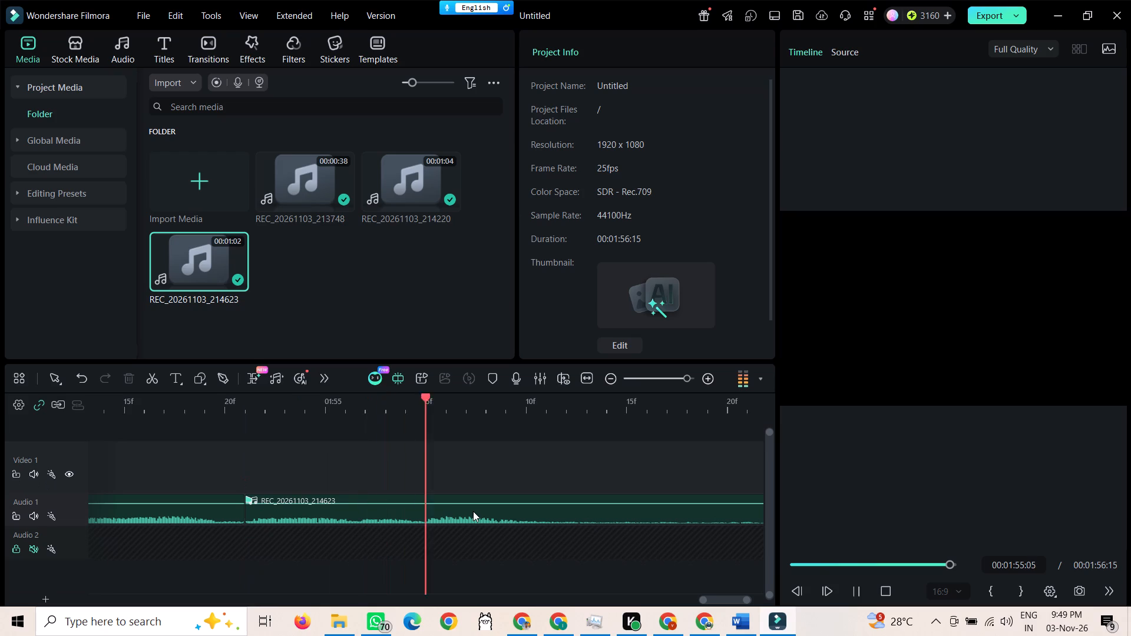
{"action": "left_click_drag", "start_coordinate": [447, 496], "coordinate": [141, 472]}
{"action": "key", "text": "space"}
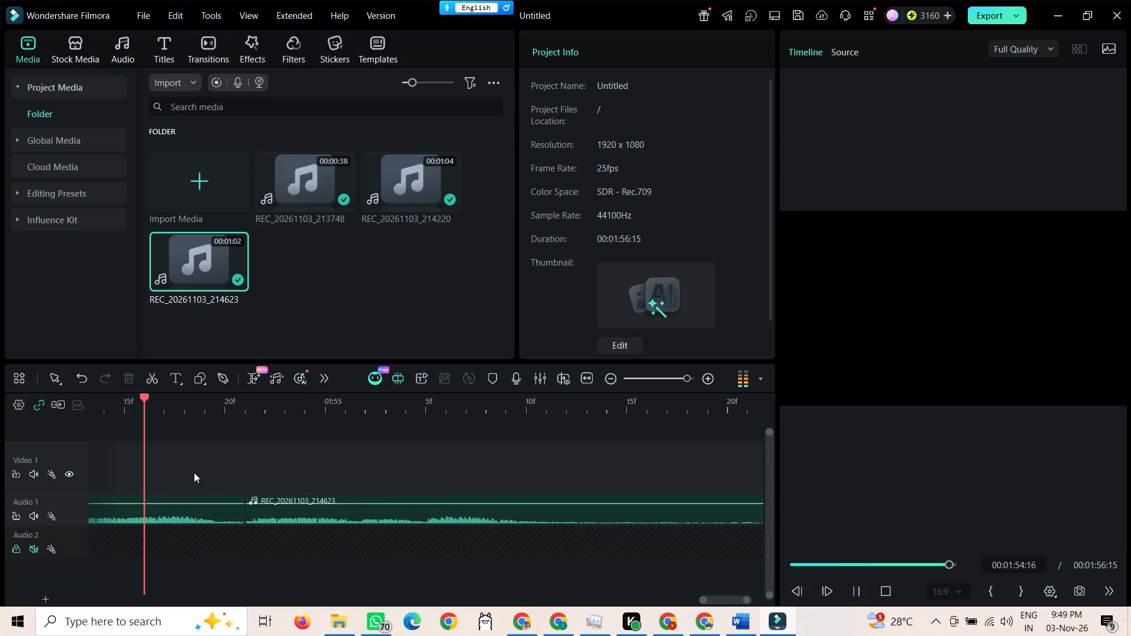
{"action": "key", "text": "space"}
Split the last Audio 1 segment at 00:01:55:16 and delete the piece after the cut.
{"action": "scroll", "coordinate": [234, 473], "scroll_direction": "down", "scroll_amount": 7}
{"action": "scroll", "coordinate": [365, 501], "scroll_direction": "down", "scroll_amount": 6}
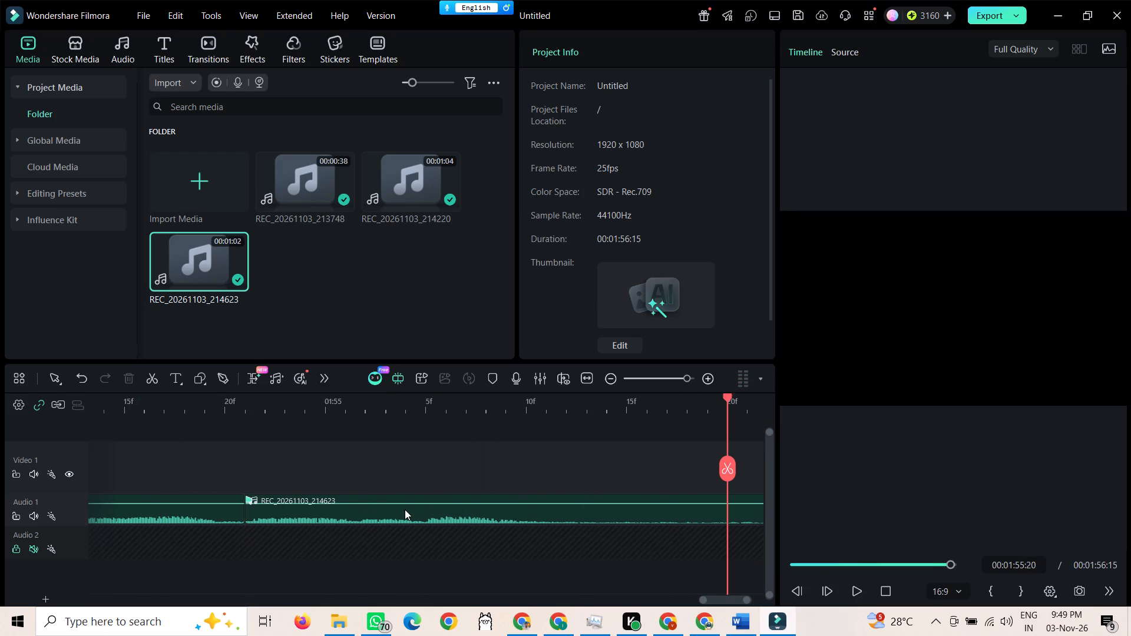
{"action": "scroll", "coordinate": [409, 508], "scroll_direction": "down", "scroll_amount": 6, "text": "ctrl"}
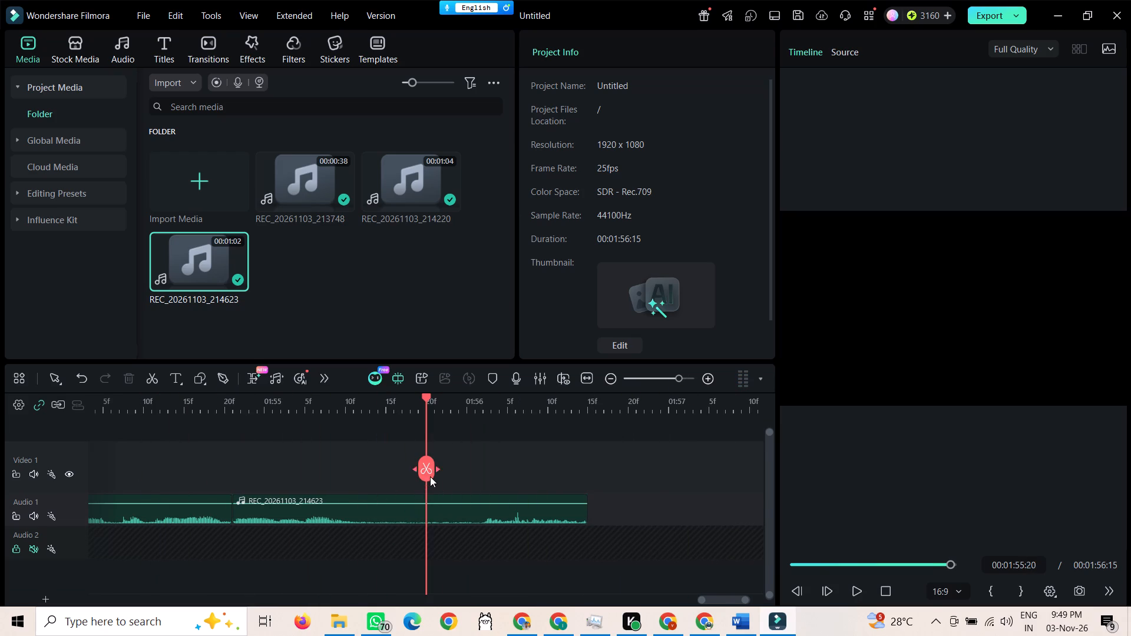
{"action": "left_click_drag", "start_coordinate": [431, 473], "coordinate": [193, 463]}
{"action": "key", "text": "space"}
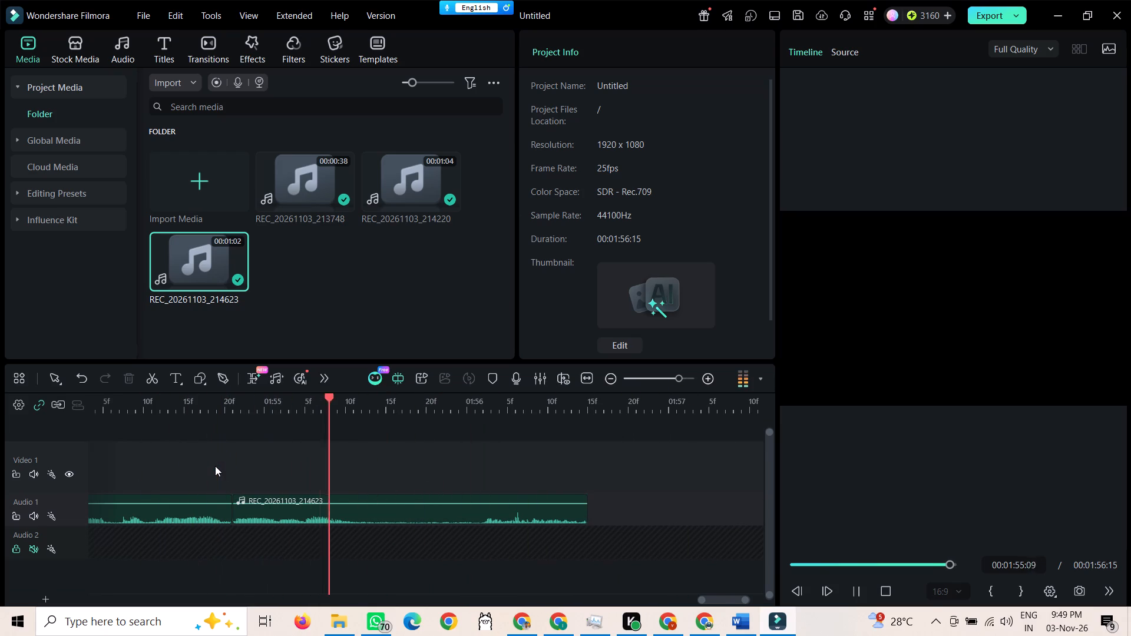
{"action": "key", "text": "space"}
{"action": "left_click", "coordinate": [393, 462]}
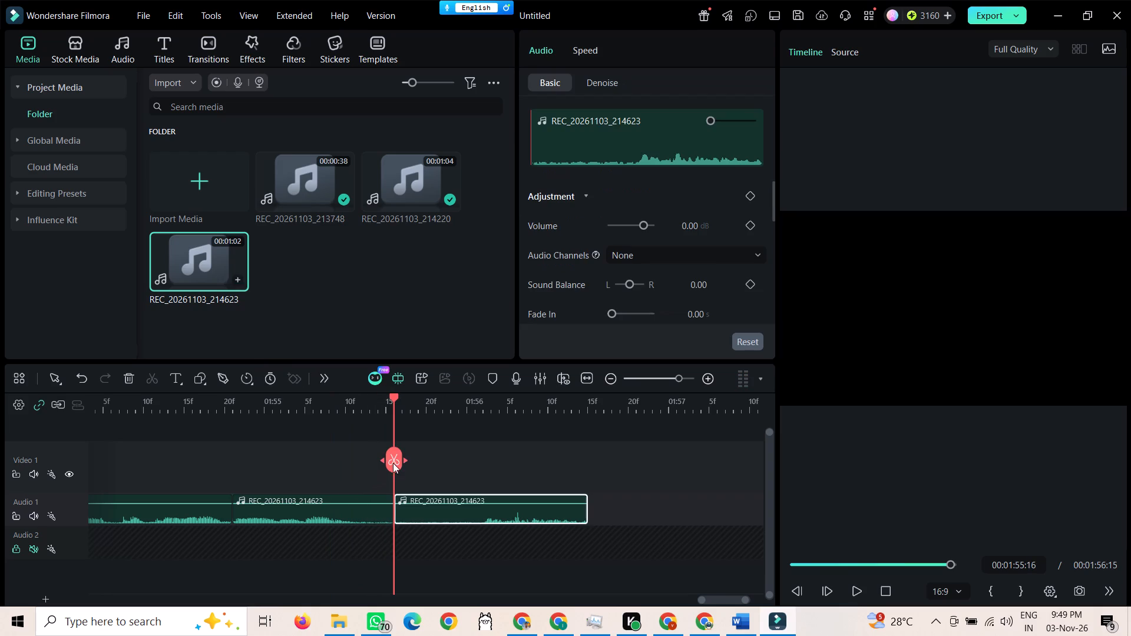
{"action": "key", "text": "Delete"}
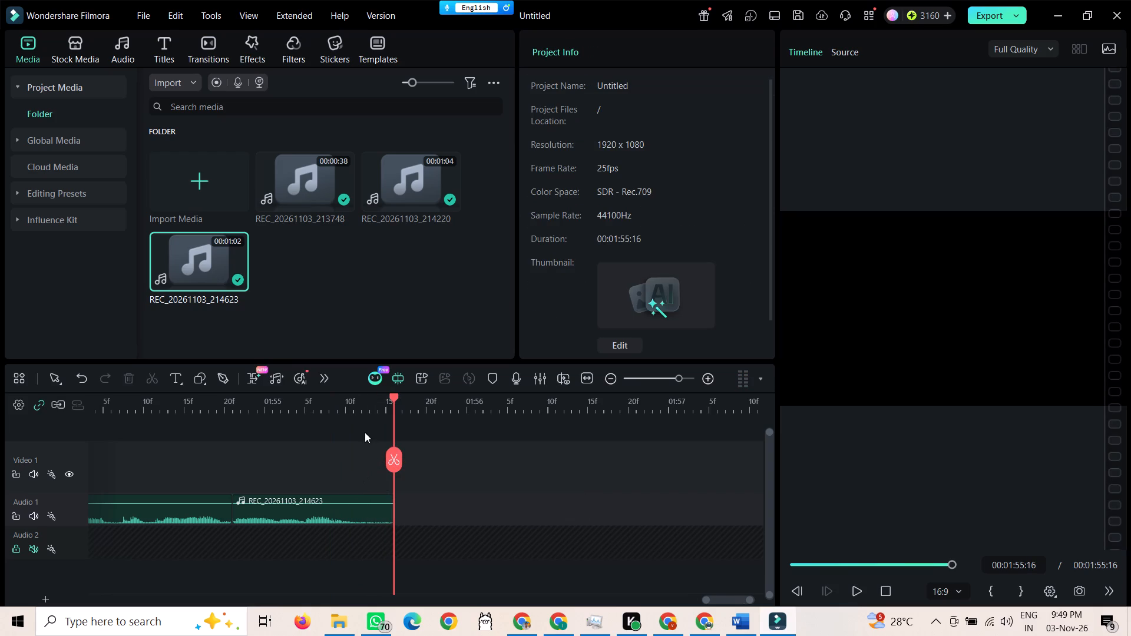
Preview the last few seconds of the trimmed Audio 1 voiceover, then bring all recordings on the timeline into view.
{"action": "scroll", "coordinate": [703, 481], "scroll_direction": "down", "scroll_amount": 5, "text": "ctrl"}
{"action": "left_click_drag", "start_coordinate": [431, 458], "coordinate": [315, 441]}
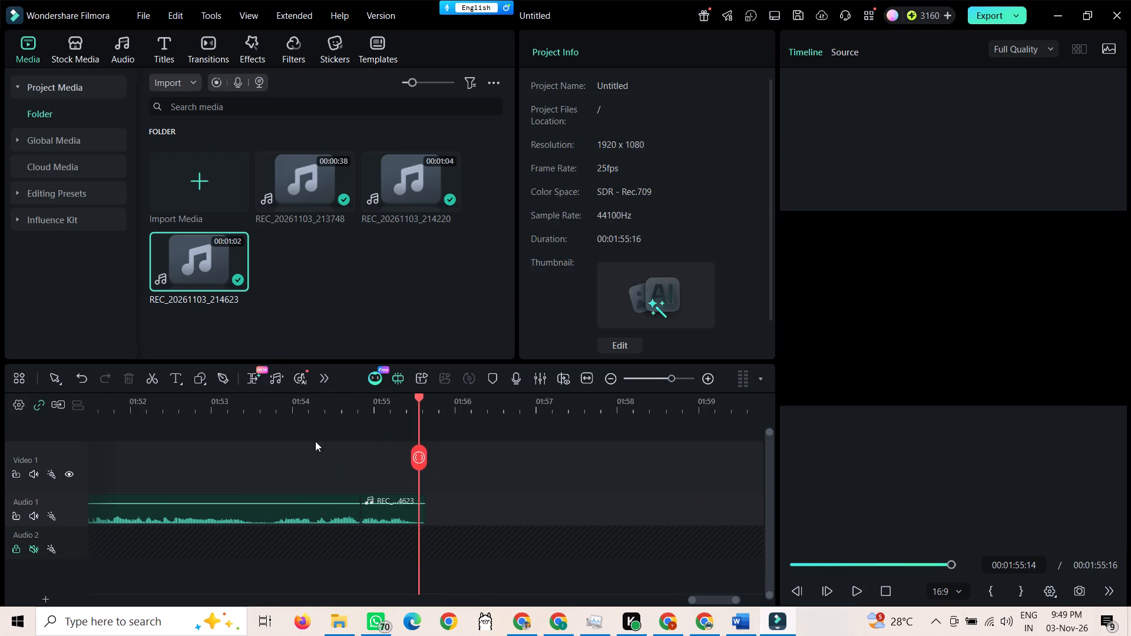
{"action": "left_click_drag", "start_coordinate": [315, 441], "coordinate": [161, 428]}
{"action": "key", "text": "space"}
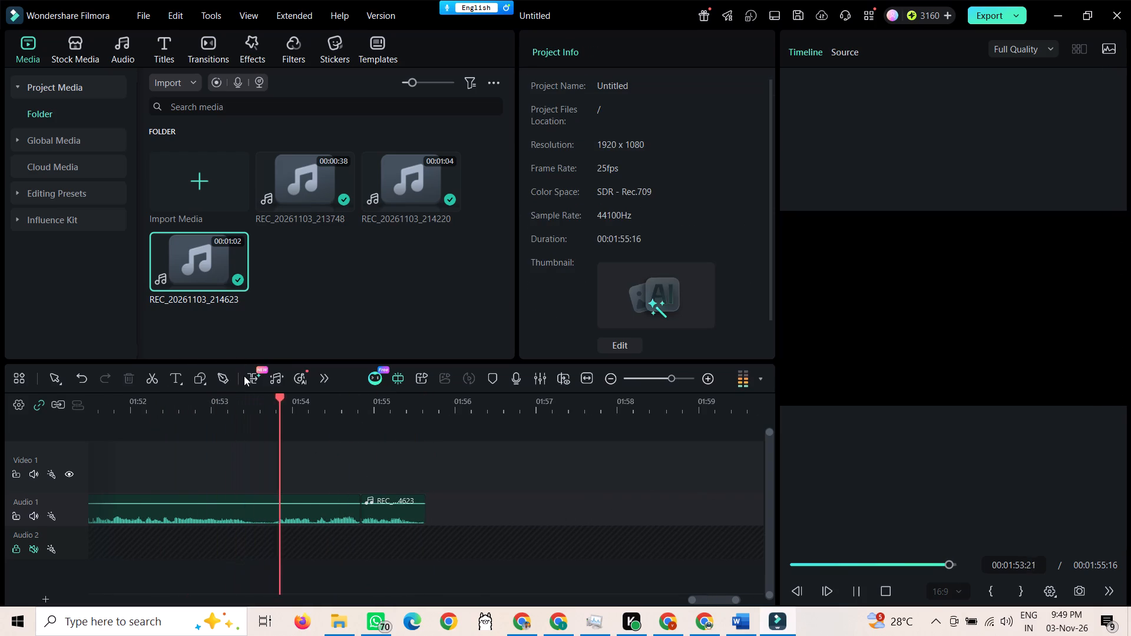
{"action": "key", "text": "space"}
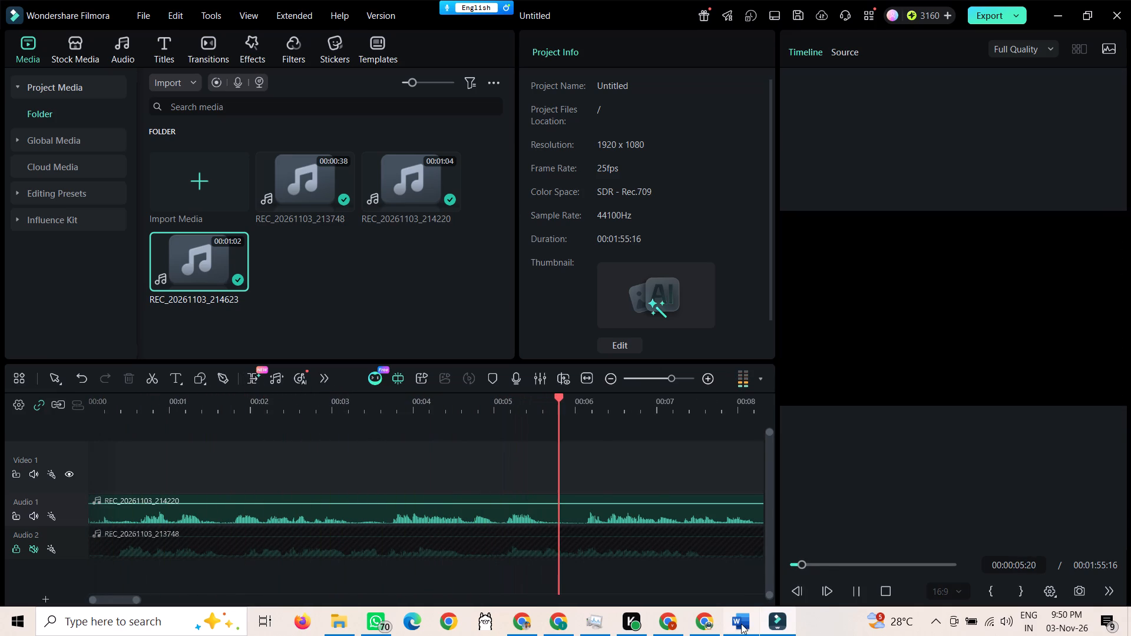
{"action": "key", "text": "space"}
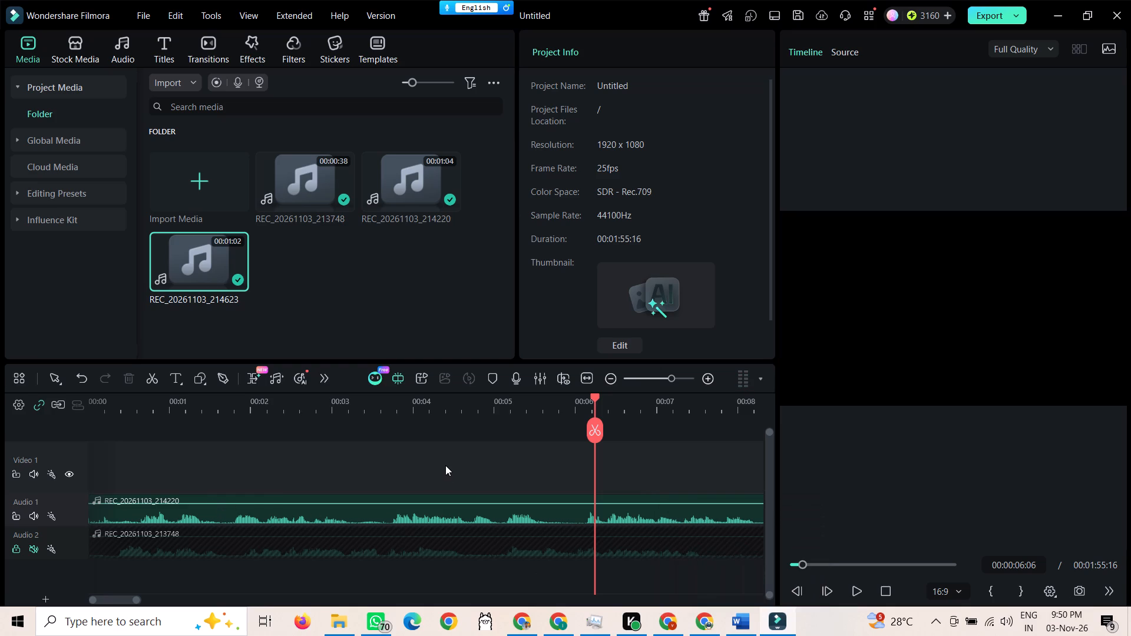
{"action": "scroll", "coordinate": [347, 437], "scroll_direction": "down", "scroll_amount": 19, "text": "ctrl"}
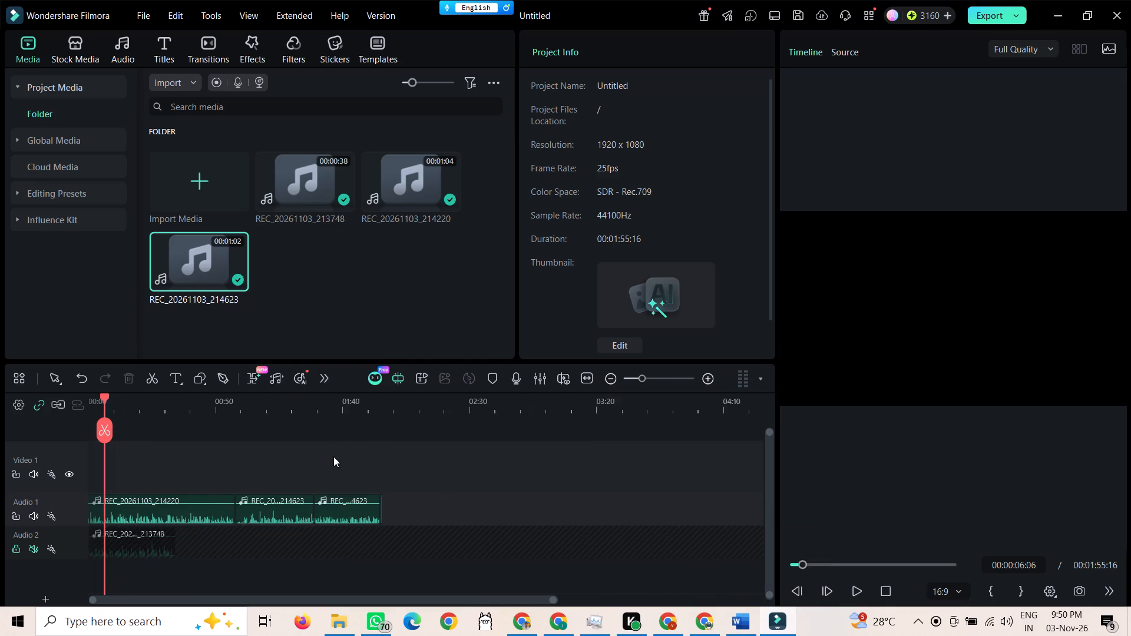
Place the playhead at 00:01:54:21, at the end of the Audio 1 recordings.
{"action": "scroll", "coordinate": [333, 456], "scroll_direction": "down", "scroll_amount": 3, "text": "ctrl"}
{"action": "left_click_drag", "start_coordinate": [105, 426], "coordinate": [288, 460]}
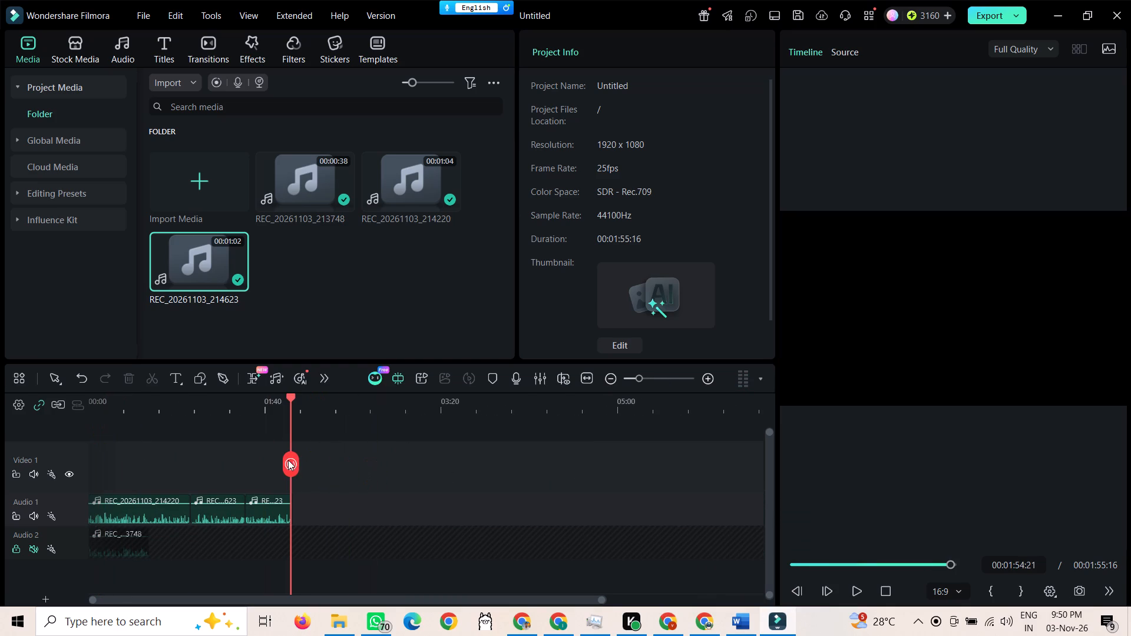
{"action": "left_click_drag", "start_coordinate": [288, 460], "coordinate": [290, 460]}
Switch to the Word script and add an empty paragraph after section 3, before the heading "৪. কৃষকদের সমস্যা", moving section 4 onto the following page.
{"action": "left_click", "coordinate": [747, 613]}
{"action": "scroll", "coordinate": [356, 449], "scroll_direction": "down", "scroll_amount": 7}
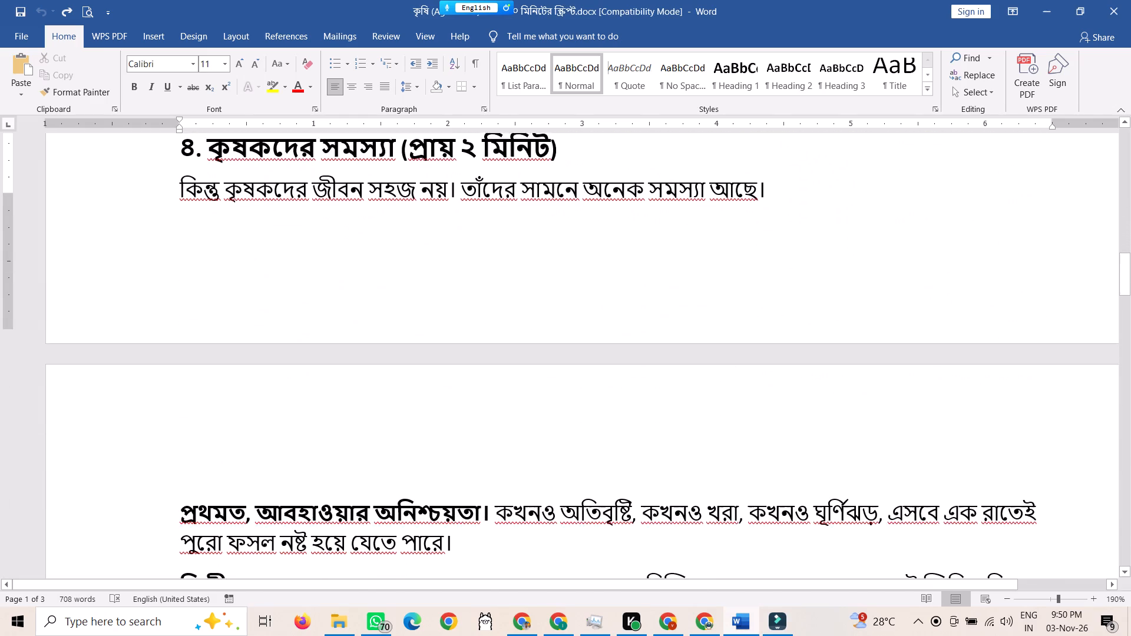
{"action": "scroll", "coordinate": [355, 430], "scroll_direction": "up", "scroll_amount": 2}
{"action": "left_click", "coordinate": [249, 216]}
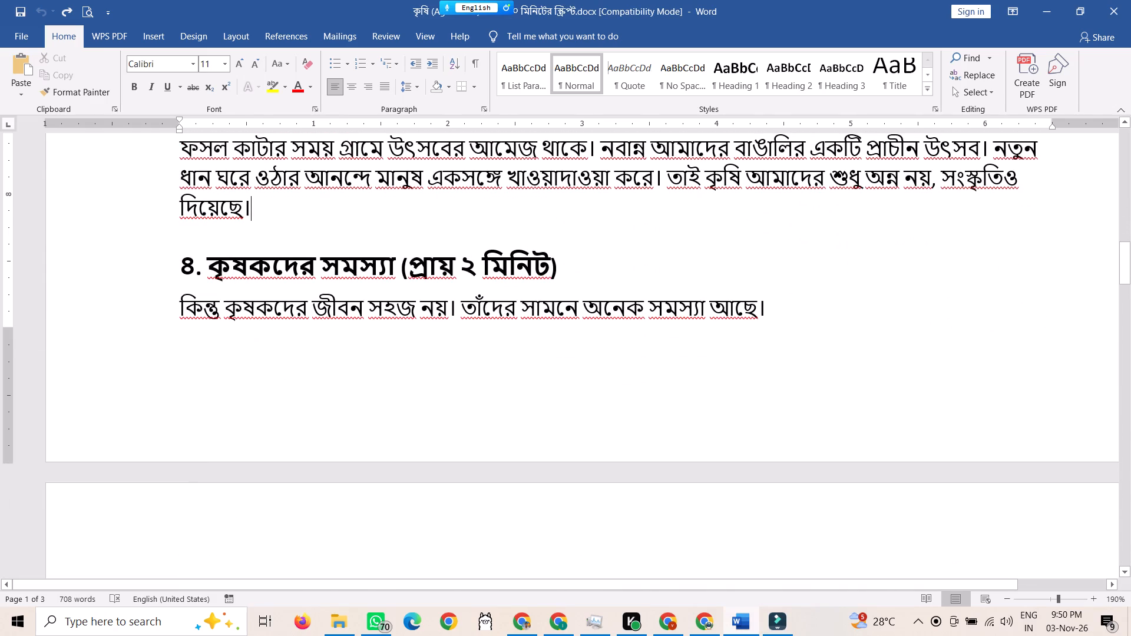
{"action": "key", "text": "Return"}
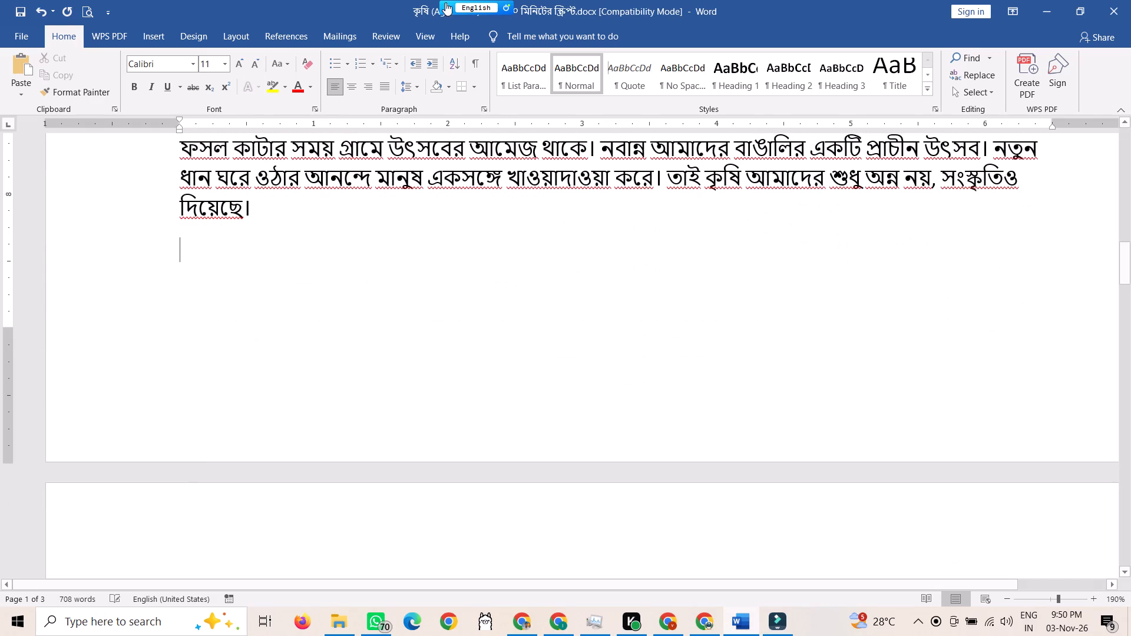
Bring script section 4, "কৃষকদের সমস্যা", into view from its heading through the "চতুর্থত" paragraph for reading.
{"action": "scroll", "coordinate": [495, 123], "scroll_direction": "down", "scroll_amount": 10}
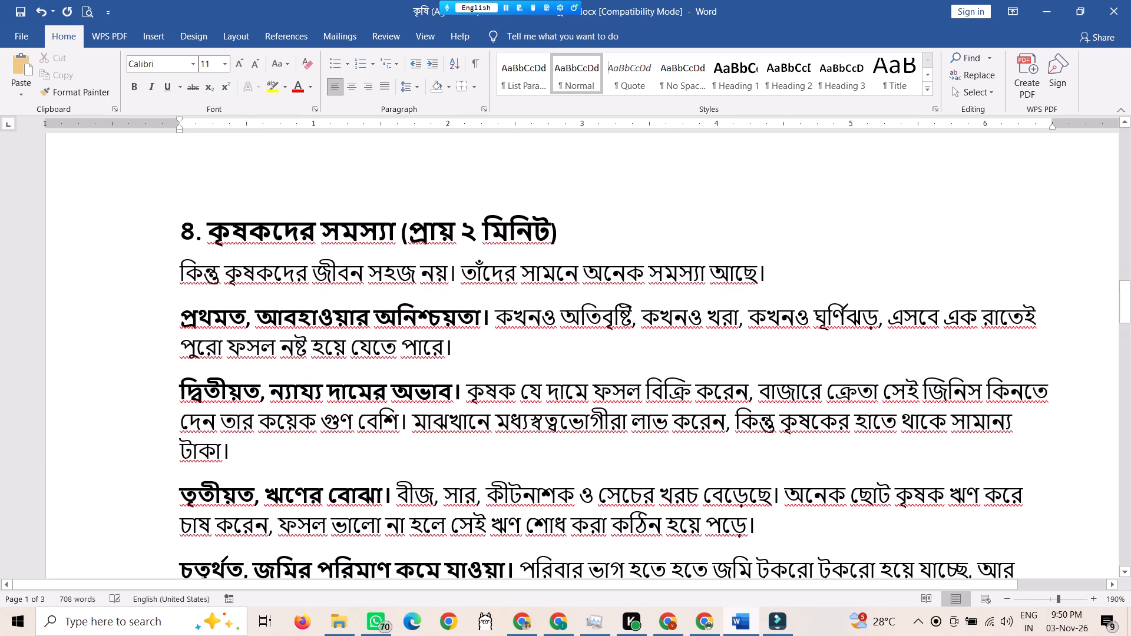
{"action": "scroll", "coordinate": [490, 230], "scroll_direction": "down", "scroll_amount": 2}
{"action": "scroll", "coordinate": [481, 229], "scroll_direction": "up", "scroll_amount": 1}
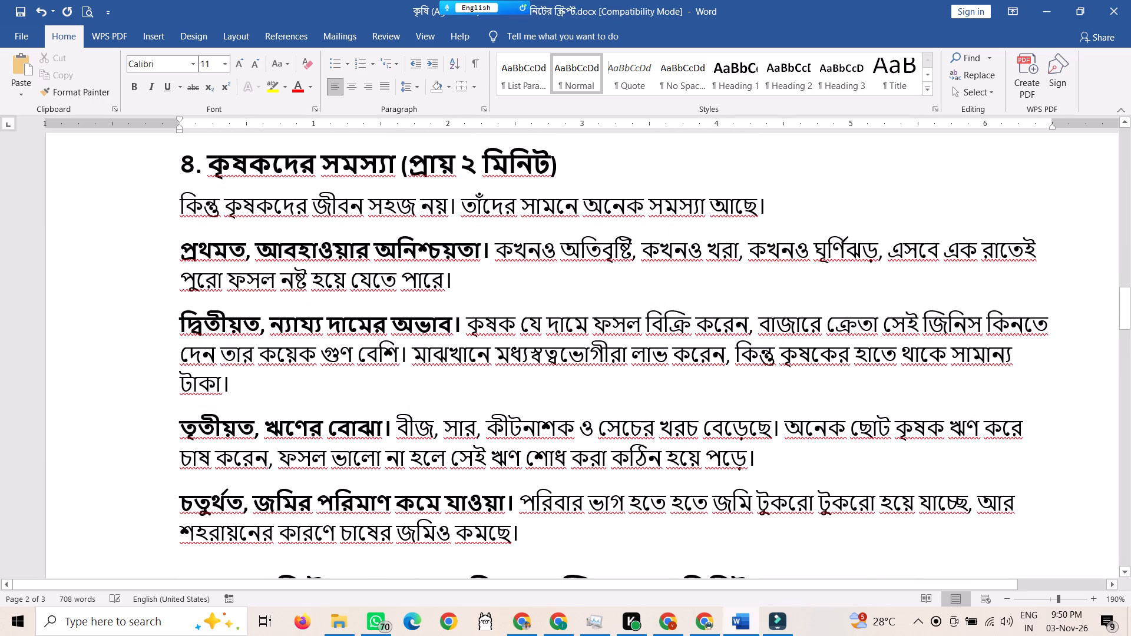
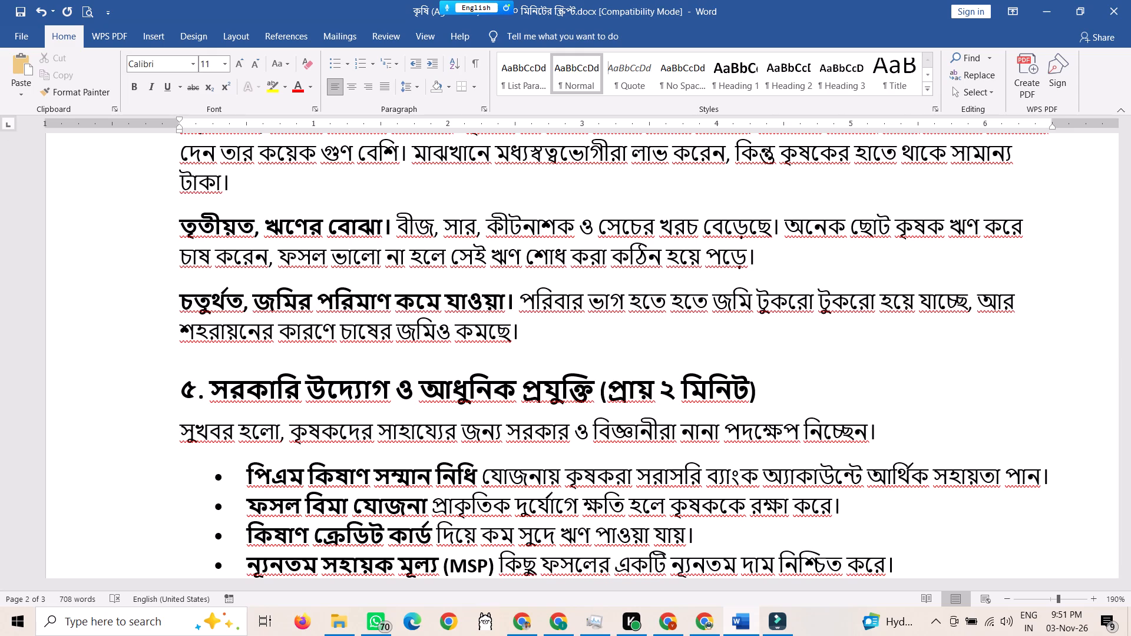
Switch to Filmora, start a new microphone voiceover recording, and return to the Word script at section 4, "কৃষকদের সমস্যা", for reading.
{"action": "scroll", "coordinate": [1083, 175], "scroll_direction": "down", "scroll_amount": 1}
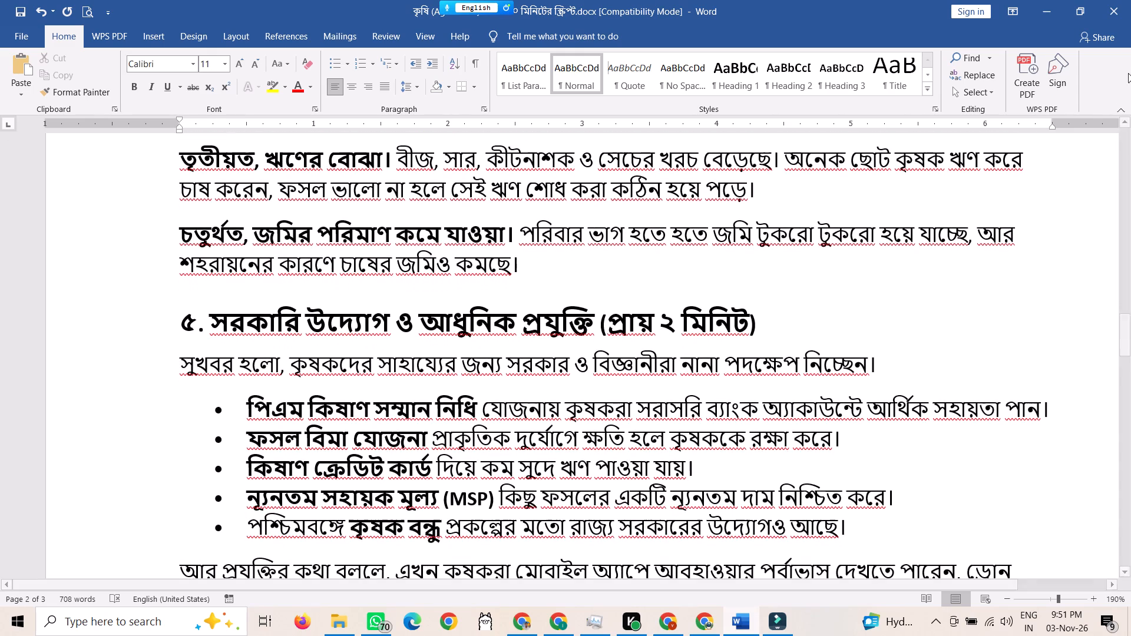
{"action": "scroll", "coordinate": [1106, 115], "scroll_direction": "up", "scroll_amount": 4}
{"action": "scroll", "coordinate": [1100, 185], "scroll_direction": "up", "scroll_amount": 2}
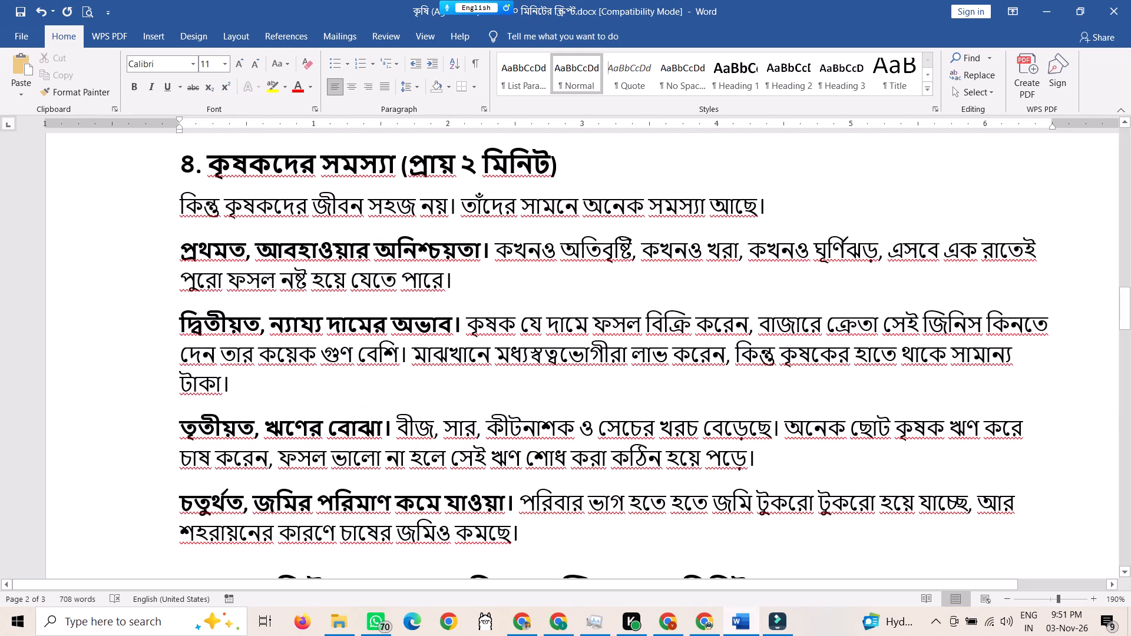
{"action": "left_click", "coordinate": [786, 627]}
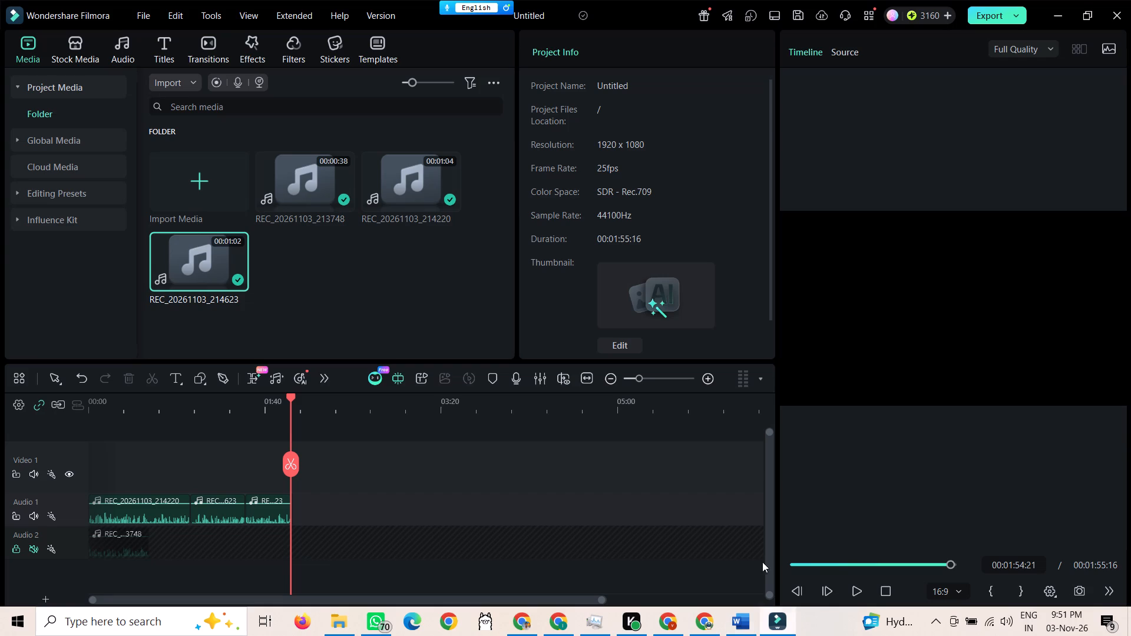
{"action": "left_click", "coordinate": [240, 82]}
{"action": "left_click", "coordinate": [567, 343]}
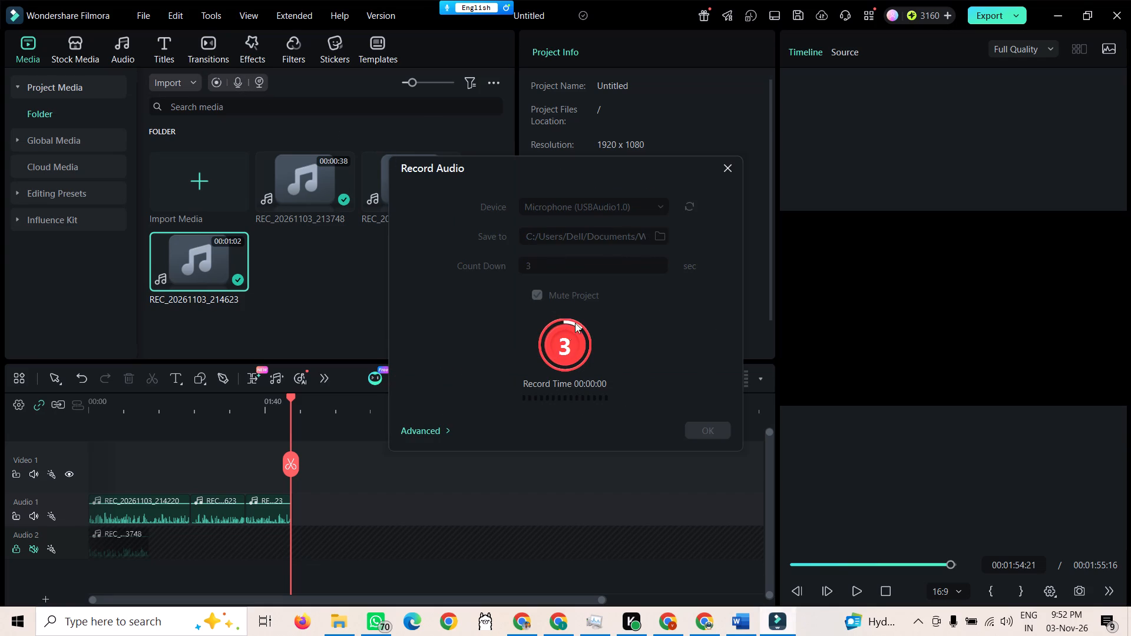
{"action": "left_click", "coordinate": [743, 624]}
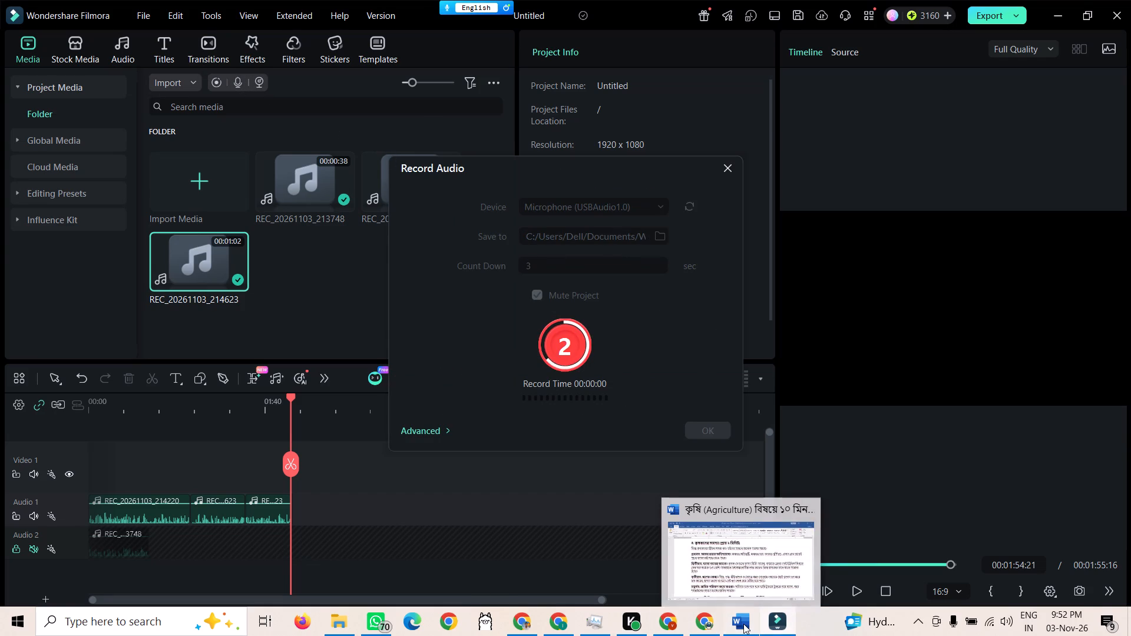
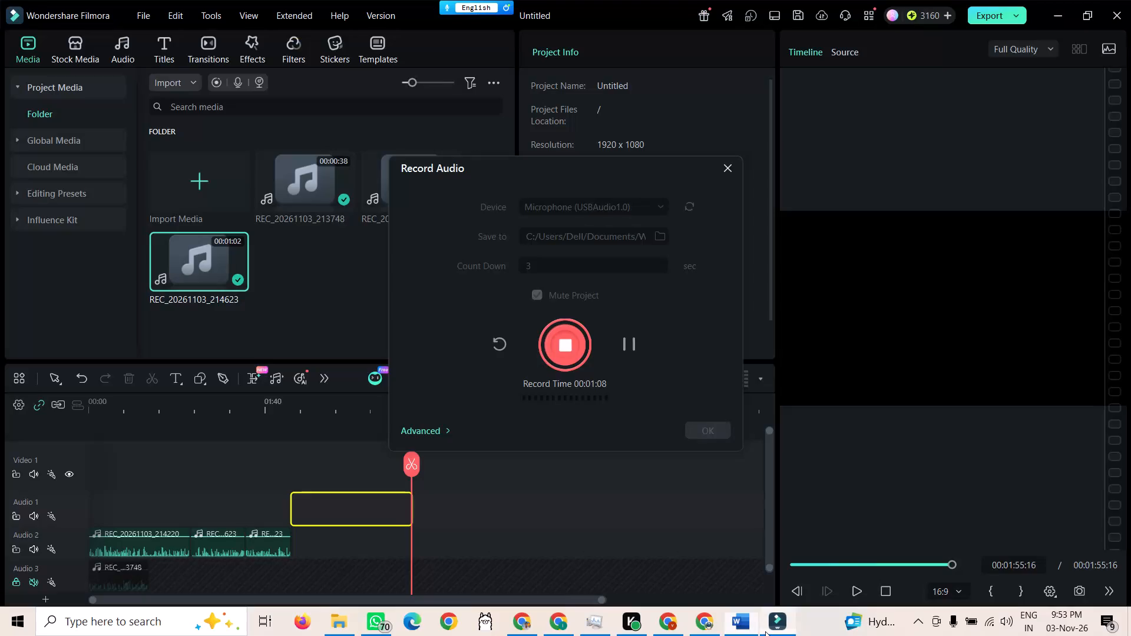
Stop the section 4 voiceover recording and close the audio recorder.
{"action": "left_click", "coordinate": [567, 359]}
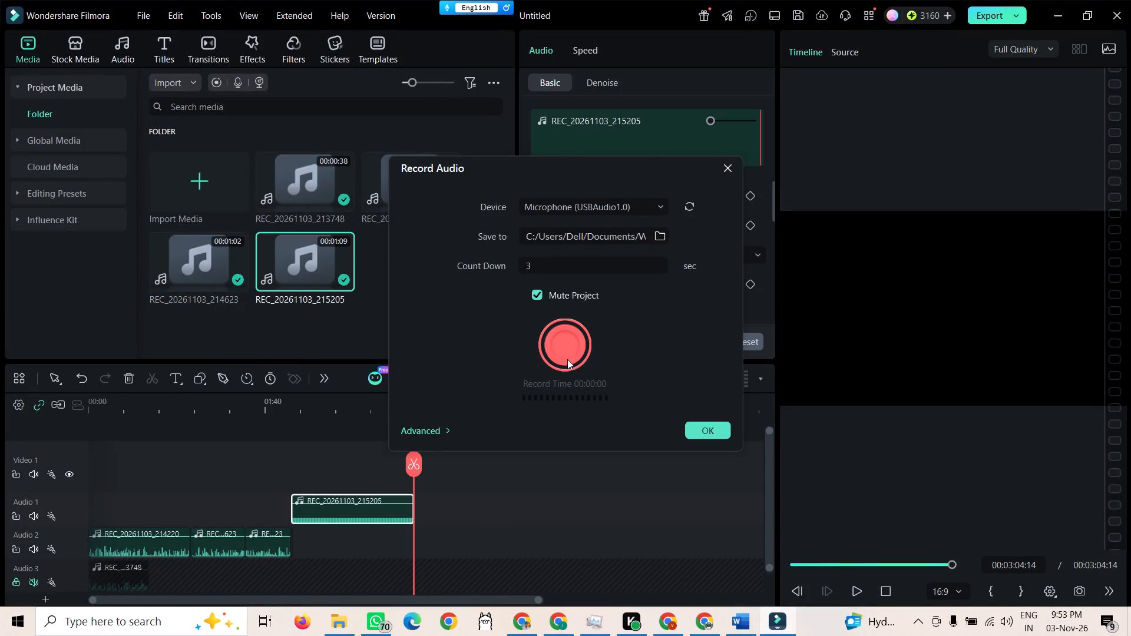
{"action": "left_click", "coordinate": [727, 167]}
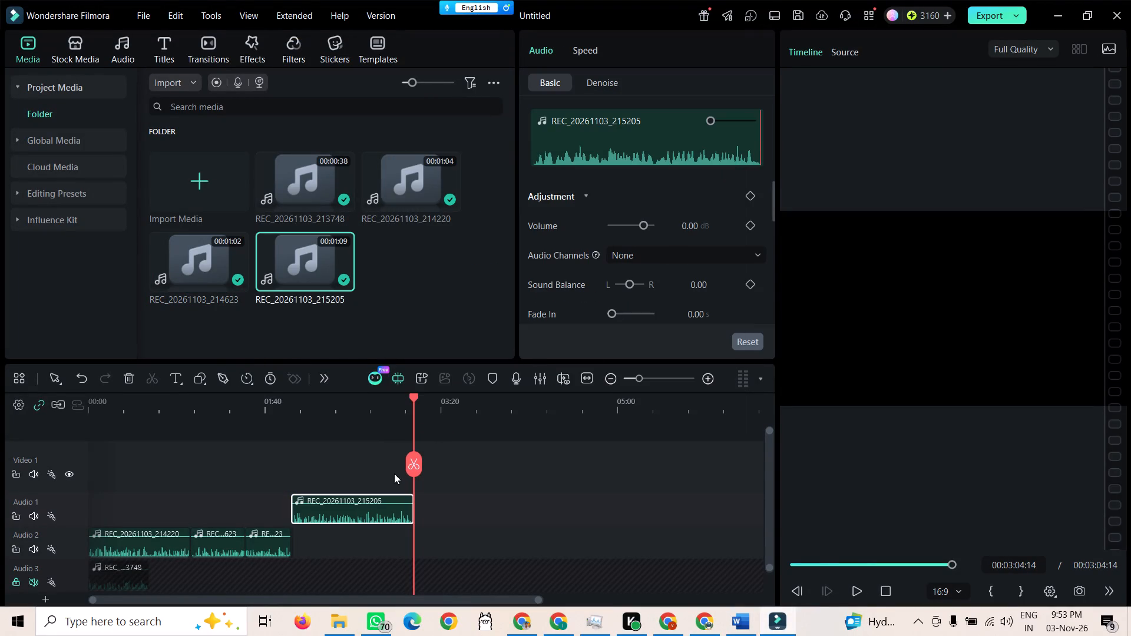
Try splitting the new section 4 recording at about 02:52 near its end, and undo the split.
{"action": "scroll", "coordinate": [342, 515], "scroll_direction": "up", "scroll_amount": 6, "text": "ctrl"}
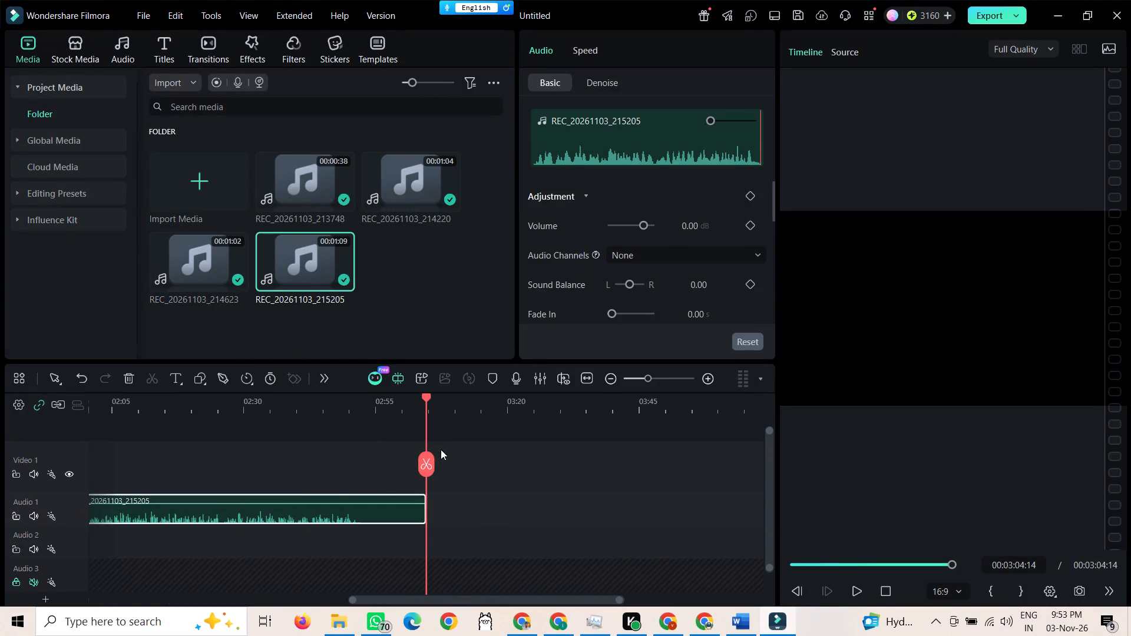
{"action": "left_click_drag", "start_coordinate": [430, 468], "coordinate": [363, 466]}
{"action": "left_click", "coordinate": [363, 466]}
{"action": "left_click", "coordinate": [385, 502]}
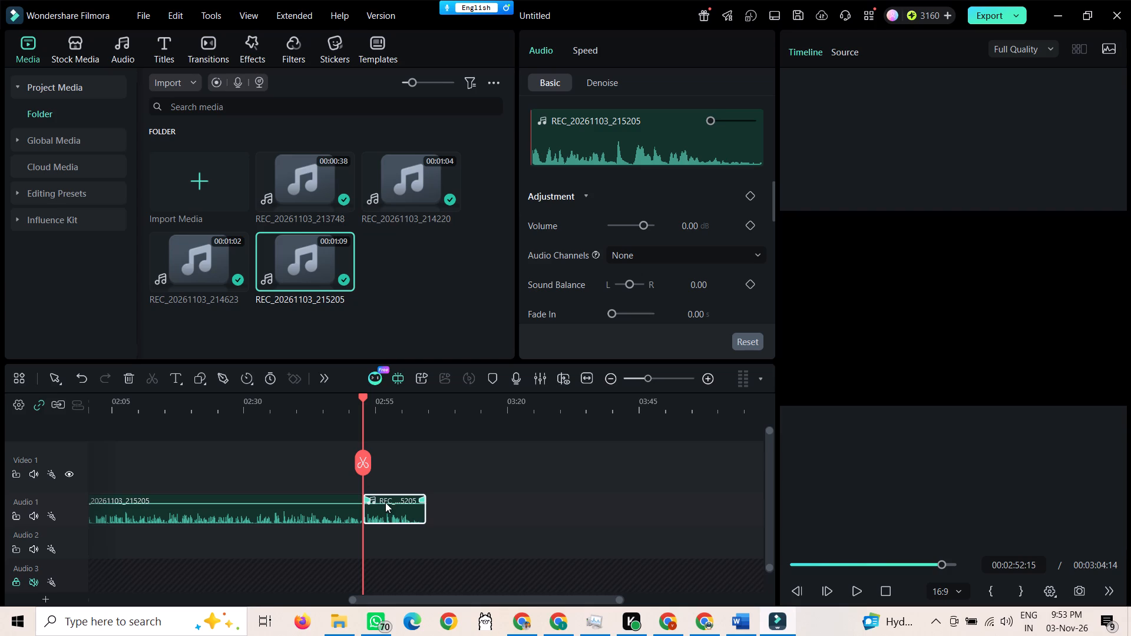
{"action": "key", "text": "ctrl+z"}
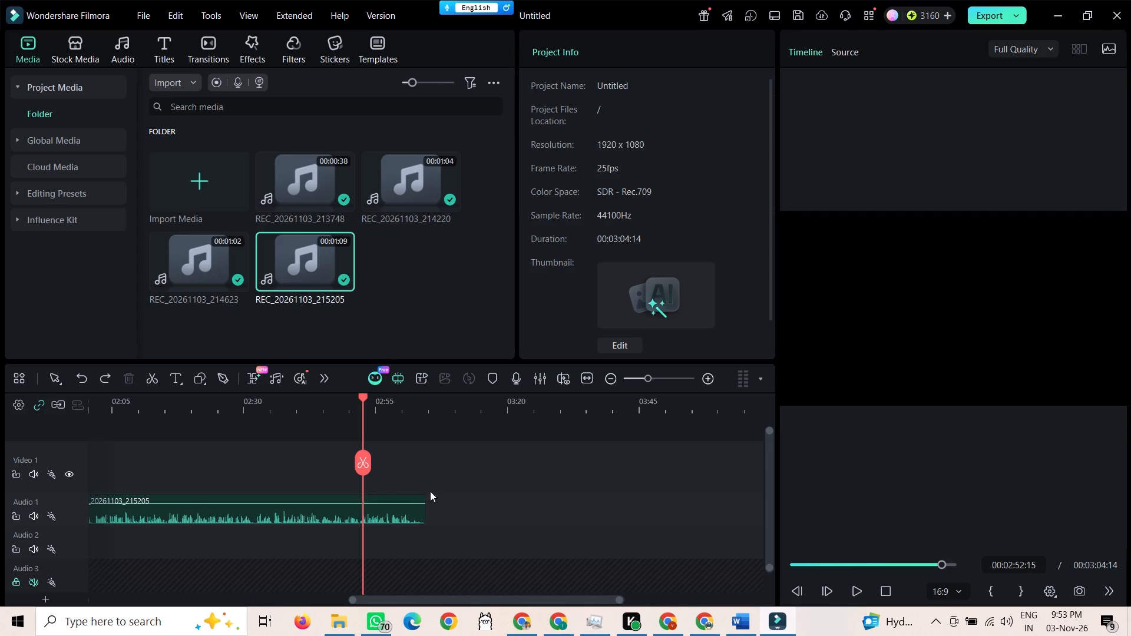
Move the section 4 recording from Audio 1 to Audio 2, directly after the end of the previous clip.
{"action": "left_click_drag", "start_coordinate": [365, 455], "coordinate": [293, 469]}
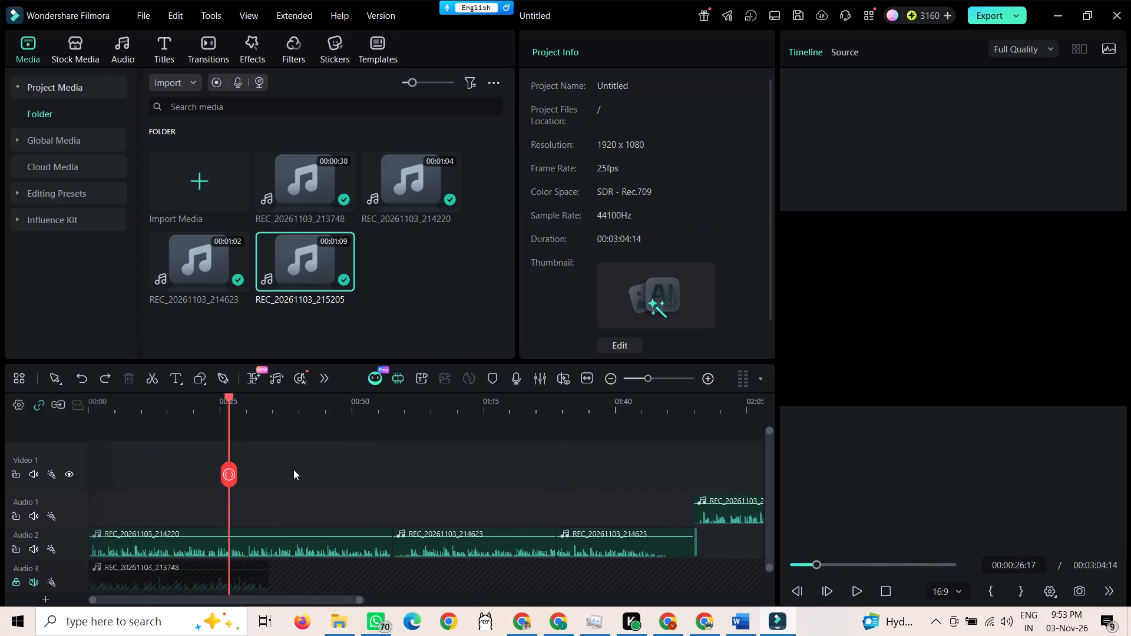
{"action": "left_click_drag", "start_coordinate": [293, 469], "coordinate": [663, 481]}
{"action": "scroll", "coordinate": [723, 551], "scroll_direction": "up", "scroll_amount": 4, "text": "ctrl"}
{"action": "scroll", "coordinate": [571, 534], "scroll_direction": "up", "scroll_amount": 4, "text": "ctrl"}
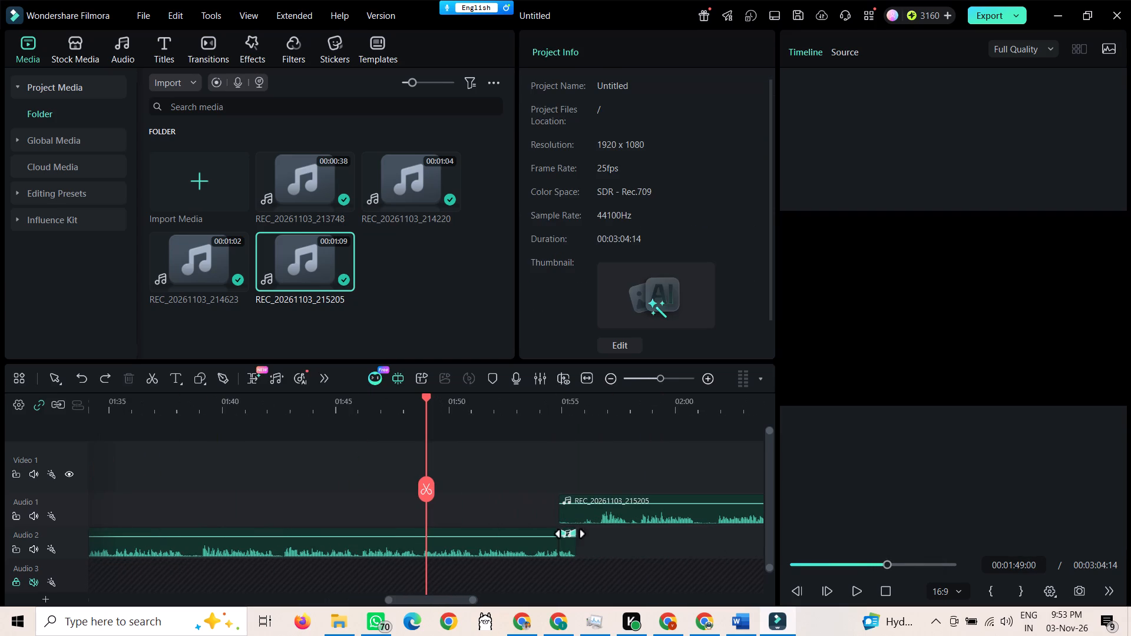
{"action": "scroll", "coordinate": [598, 551], "scroll_direction": "up", "scroll_amount": 3, "text": "ctrl"}
{"action": "left_click_drag", "start_coordinate": [708, 499], "coordinate": [708, 502]}
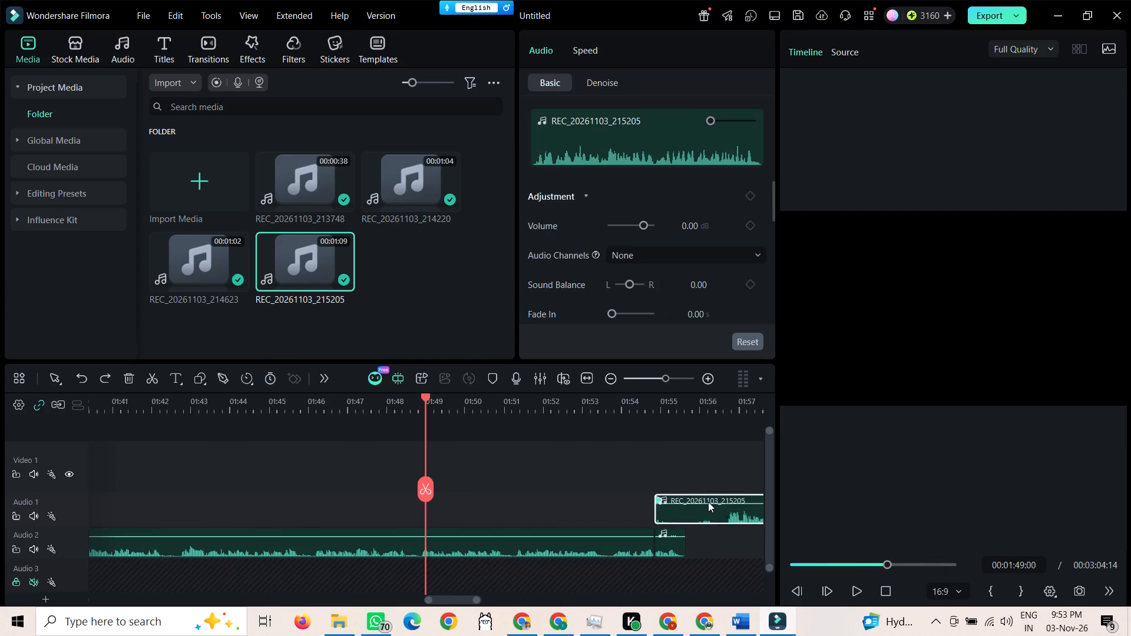
{"action": "left_click_drag", "start_coordinate": [708, 502], "coordinate": [739, 536]}
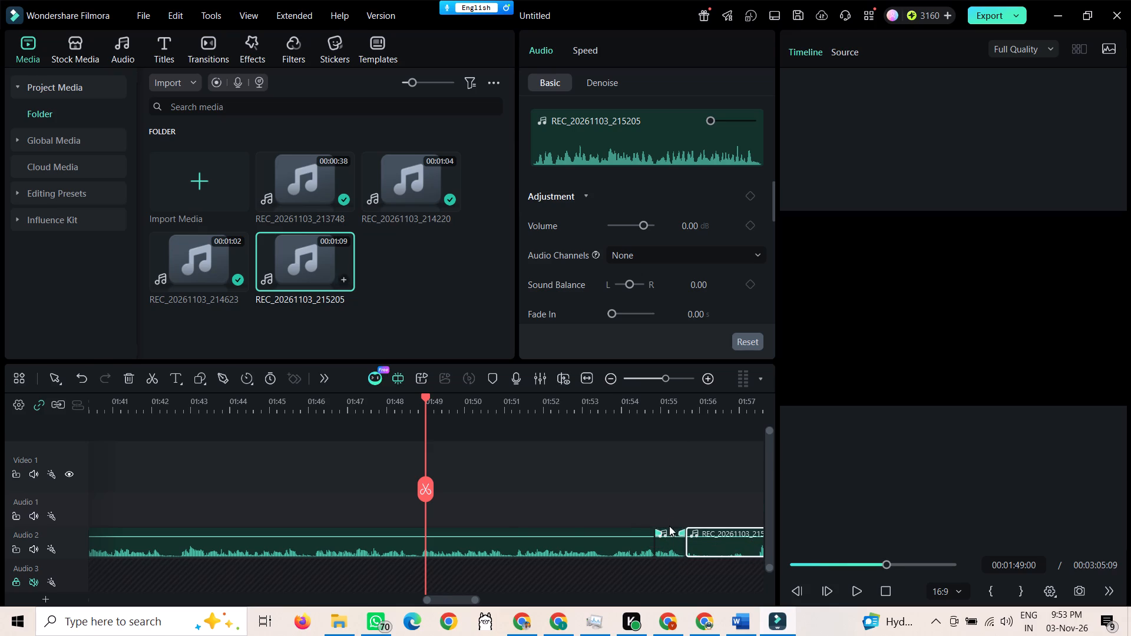
Play back the join between the previous clip and the section 4 recording from about 01:55.
{"action": "left_click_drag", "start_coordinate": [425, 488], "coordinate": [669, 522]}
{"action": "key", "text": "space"}
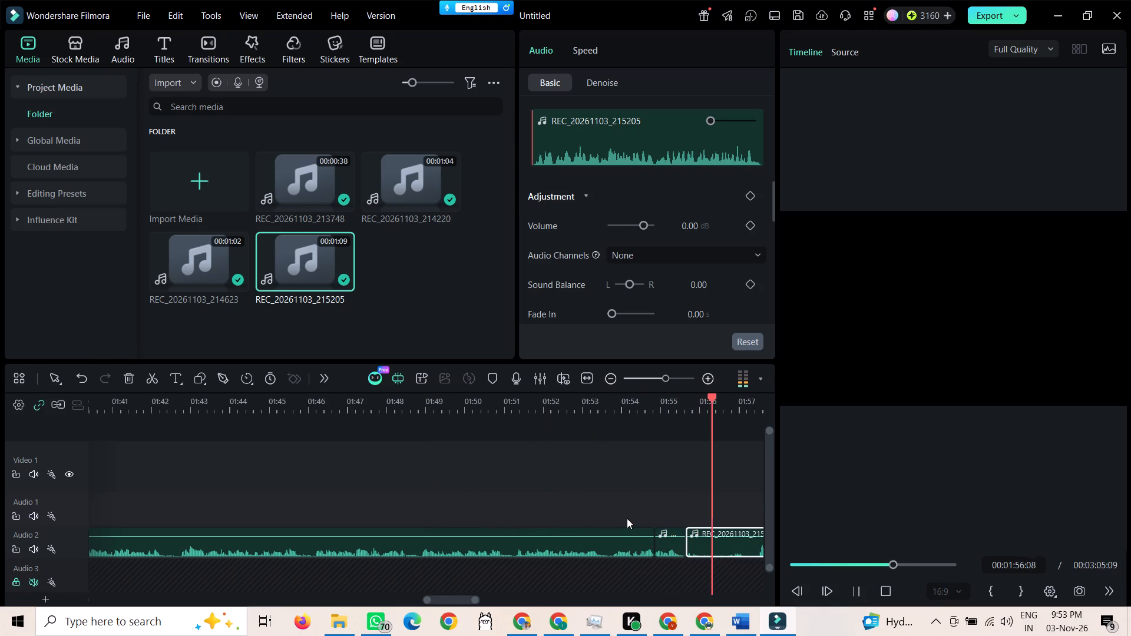
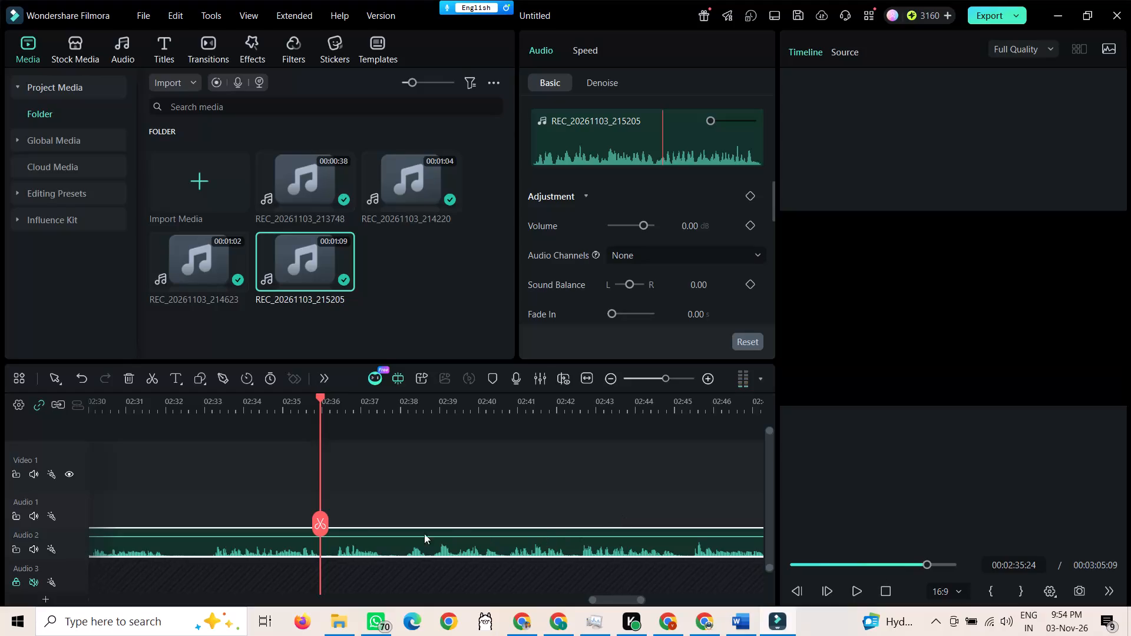
Find the unwanted passage in the section 4 recording by playback around 02:29 and split the clip at 02:29:10.
{"action": "left_click_drag", "start_coordinate": [319, 521], "coordinate": [143, 526]}
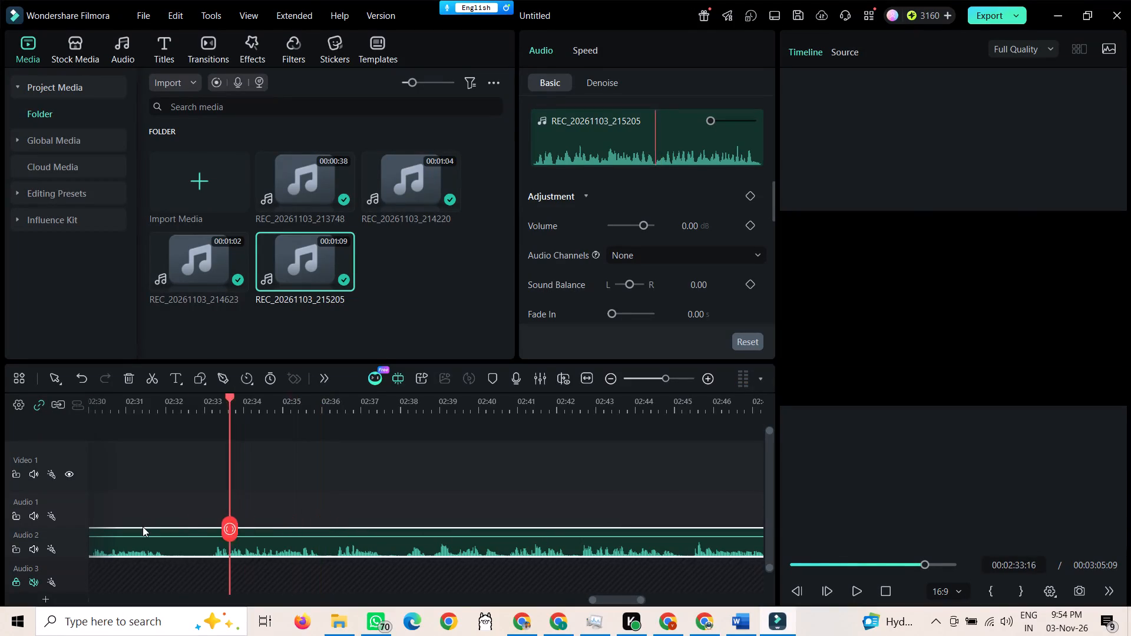
{"action": "left_click_drag", "start_coordinate": [143, 526], "coordinate": [196, 538]}
{"action": "key", "text": "space"}
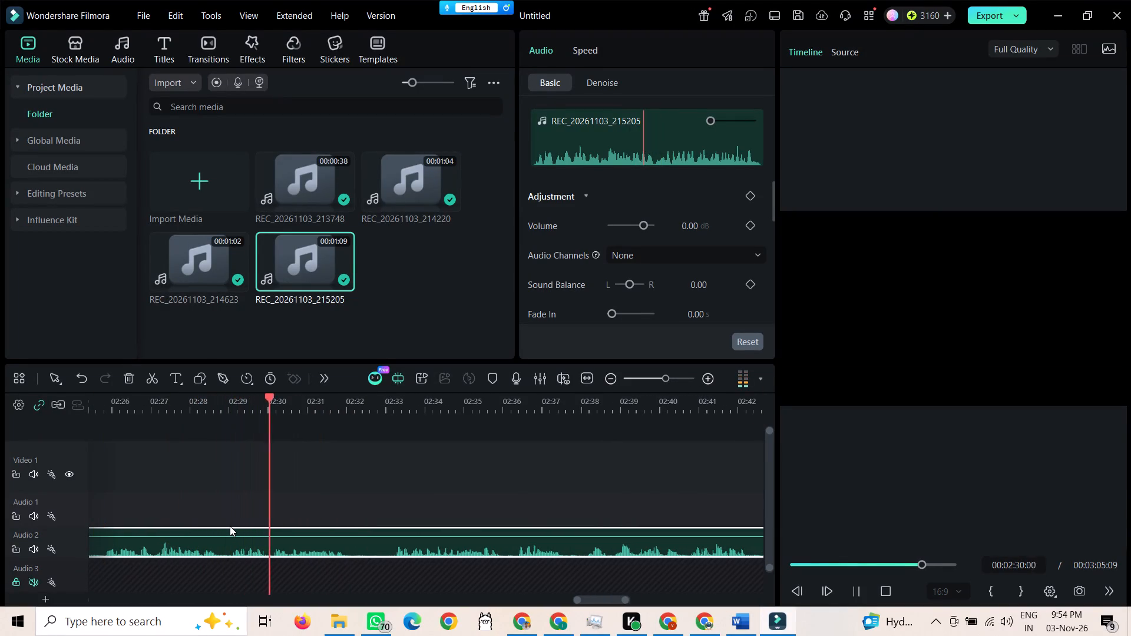
{"action": "key", "text": "space"}
{"action": "left_click_drag", "start_coordinate": [292, 534], "coordinate": [266, 528]}
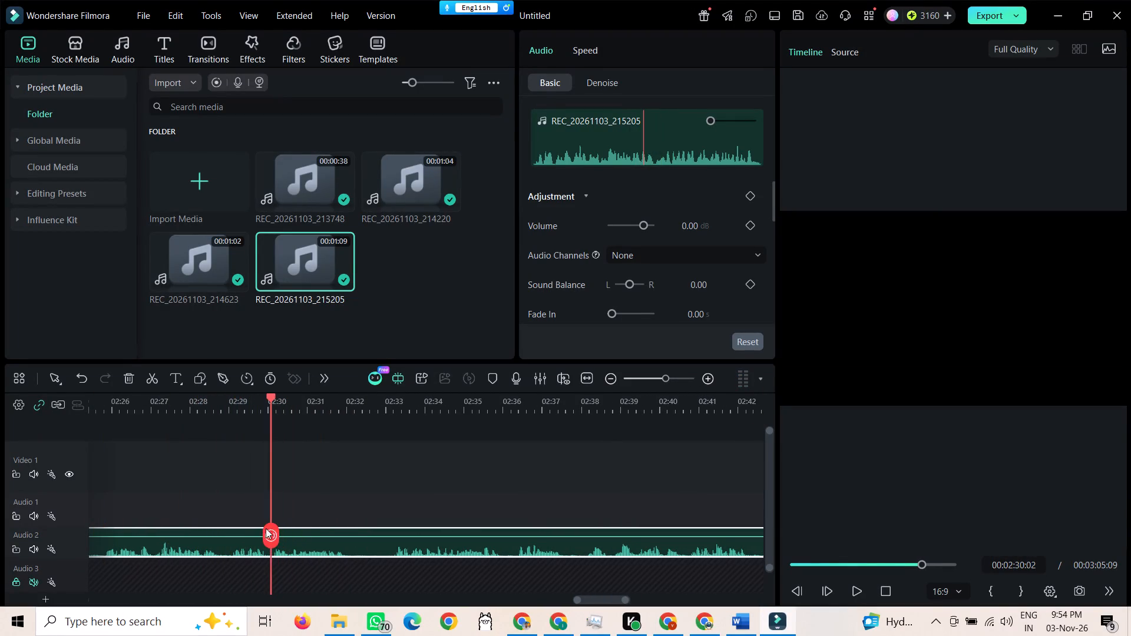
{"action": "left_click_drag", "start_coordinate": [266, 528], "coordinate": [267, 529]}
{"action": "scroll", "coordinate": [275, 548], "scroll_direction": "up", "scroll_amount": 5, "text": "ctrl"}
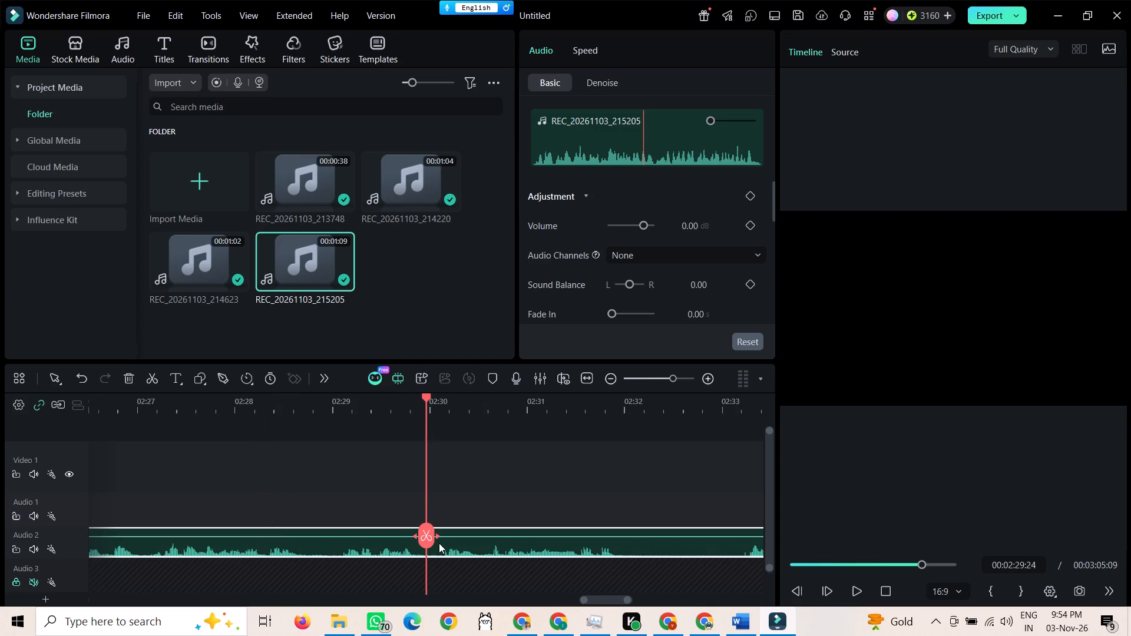
{"action": "left_click_drag", "start_coordinate": [431, 536], "coordinate": [320, 522]}
{"action": "key", "text": "space"}
{"action": "key", "text": "space"}
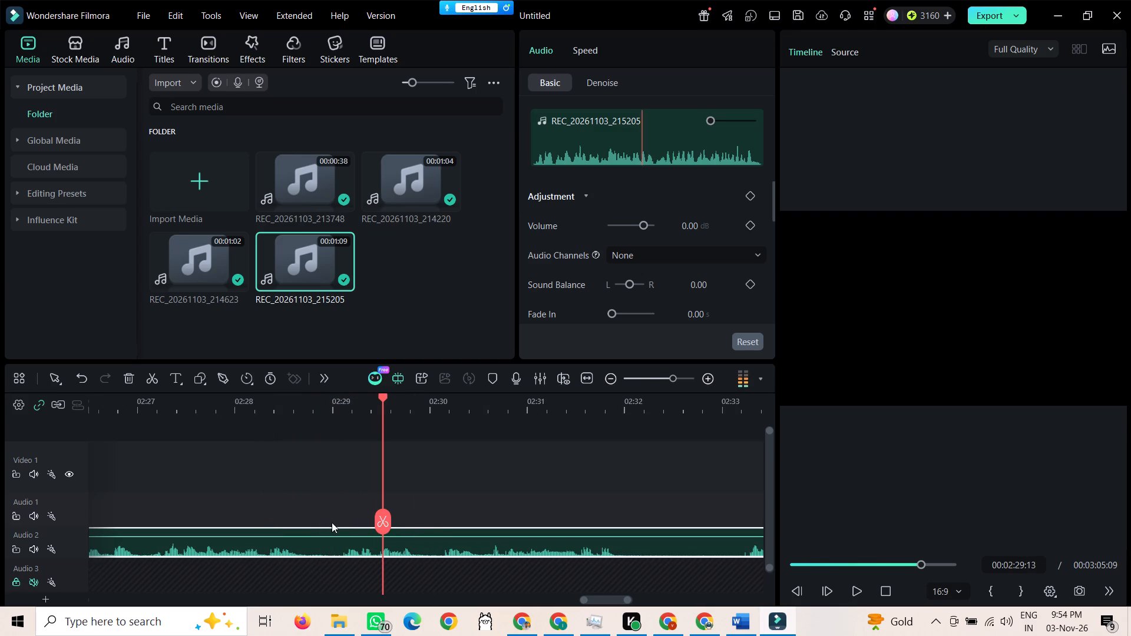
{"action": "left_click_drag", "start_coordinate": [382, 525], "coordinate": [371, 522]}
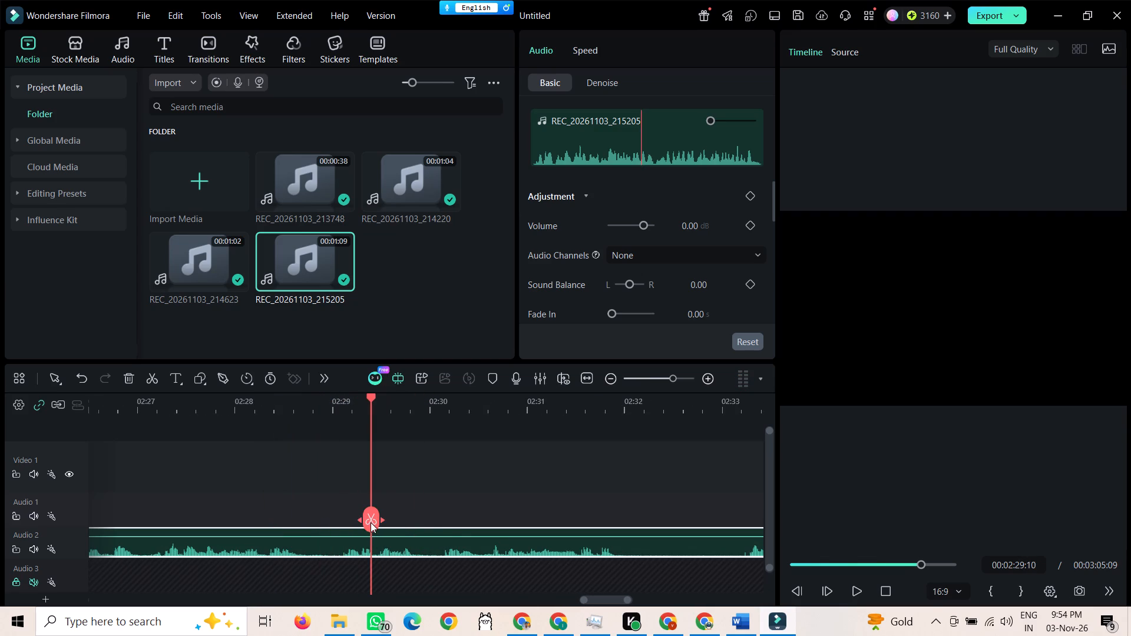
{"action": "left_click", "coordinate": [371, 522]}
Split the section 4 recording again at 02:28:24 and delete the short piece between the two cuts.
{"action": "left_click_drag", "start_coordinate": [370, 522], "coordinate": [285, 517]}
{"action": "key", "text": "space"}
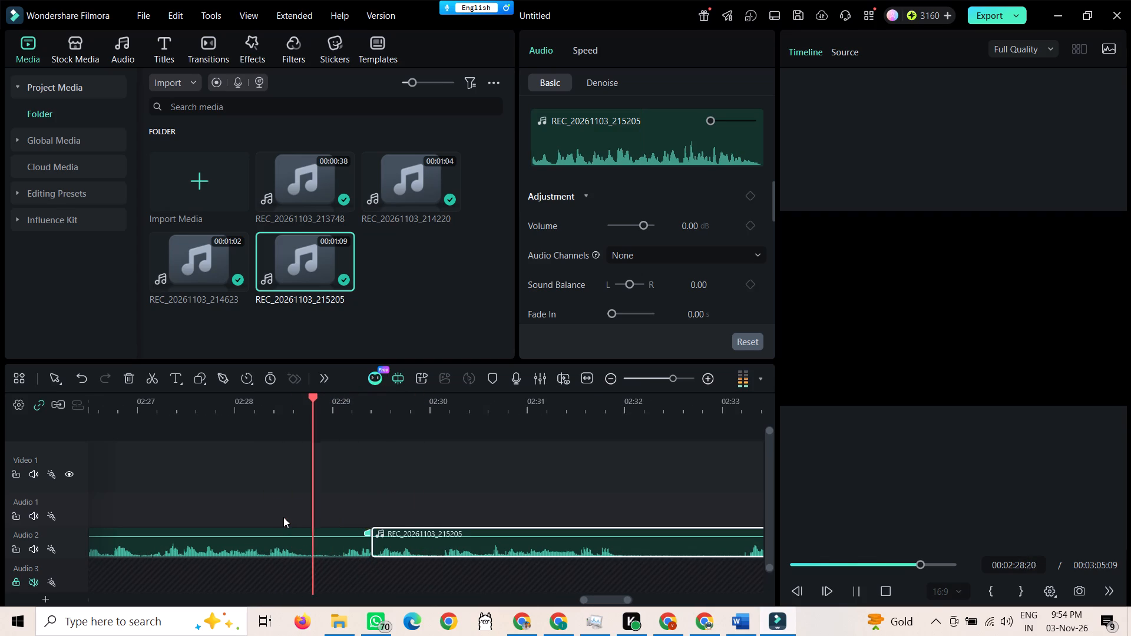
{"action": "key", "text": "space"}
{"action": "left_click_drag", "start_coordinate": [381, 512], "coordinate": [338, 514]}
{"action": "key", "text": "space"}
{"action": "left_click", "coordinate": [358, 516]}
{"action": "key", "text": "space"}
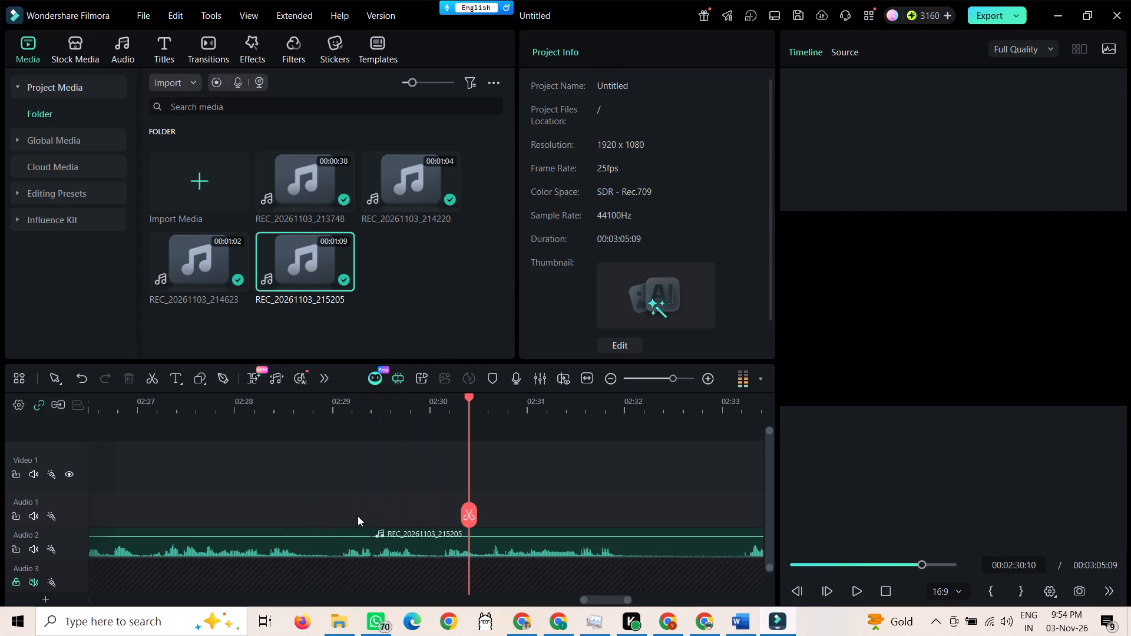
{"action": "left_click_drag", "start_coordinate": [465, 518], "coordinate": [329, 514]}
{"action": "left_click", "coordinate": [329, 514]}
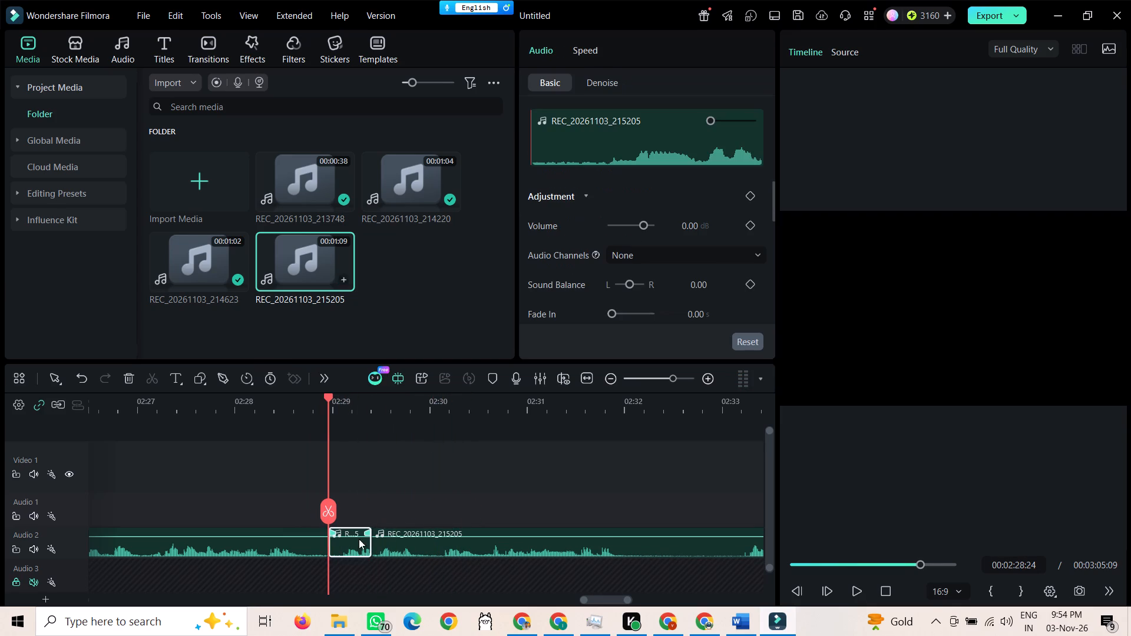
{"action": "left_click", "coordinate": [353, 544]}
{"action": "key", "text": "Delete"}
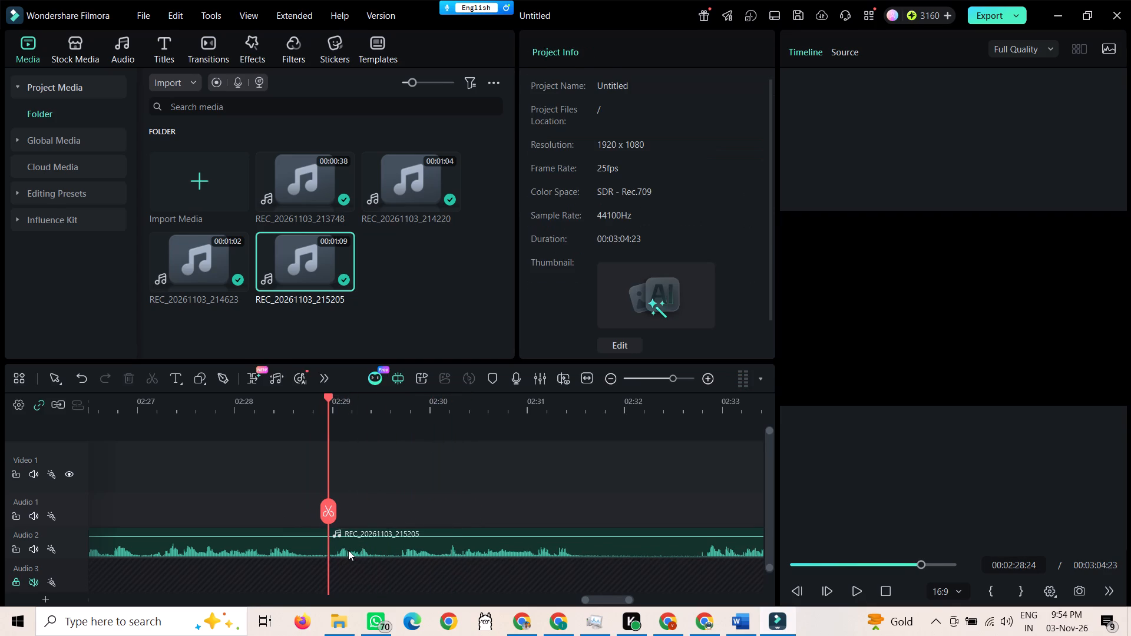
Play on from the join, split the section 4 recording at about 02:31:11, and delete the piece between 02:28:24 and that cut.
{"action": "key", "text": "space"}
{"action": "key", "text": "space"}
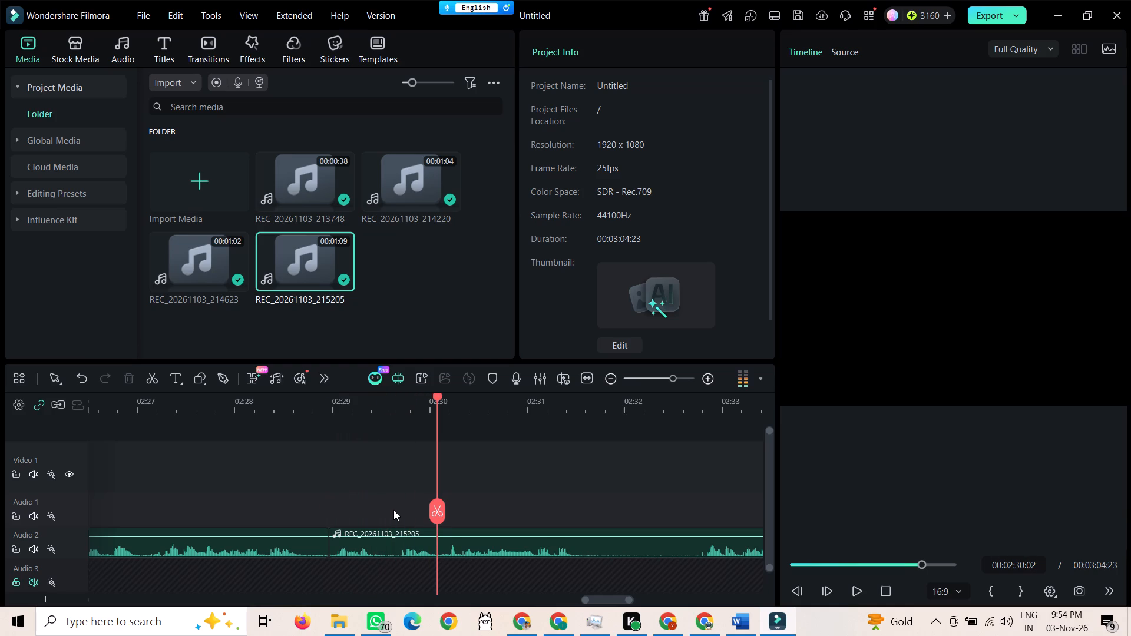
{"action": "key", "text": "space"}
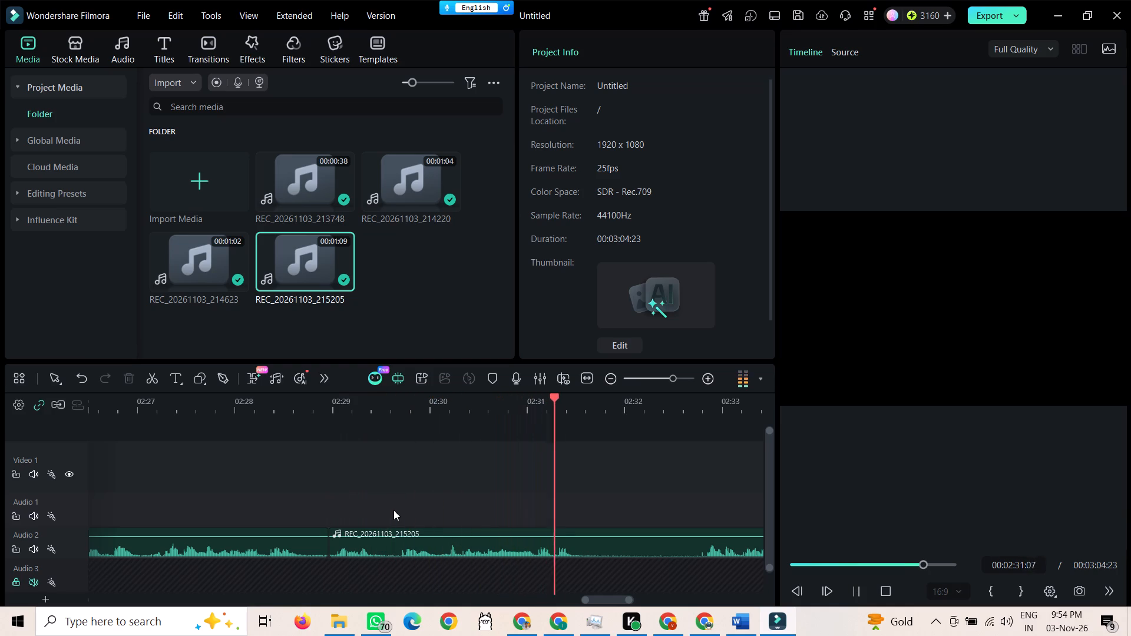
{"action": "key", "text": "space"}
{"action": "left_click", "coordinate": [567, 514]}
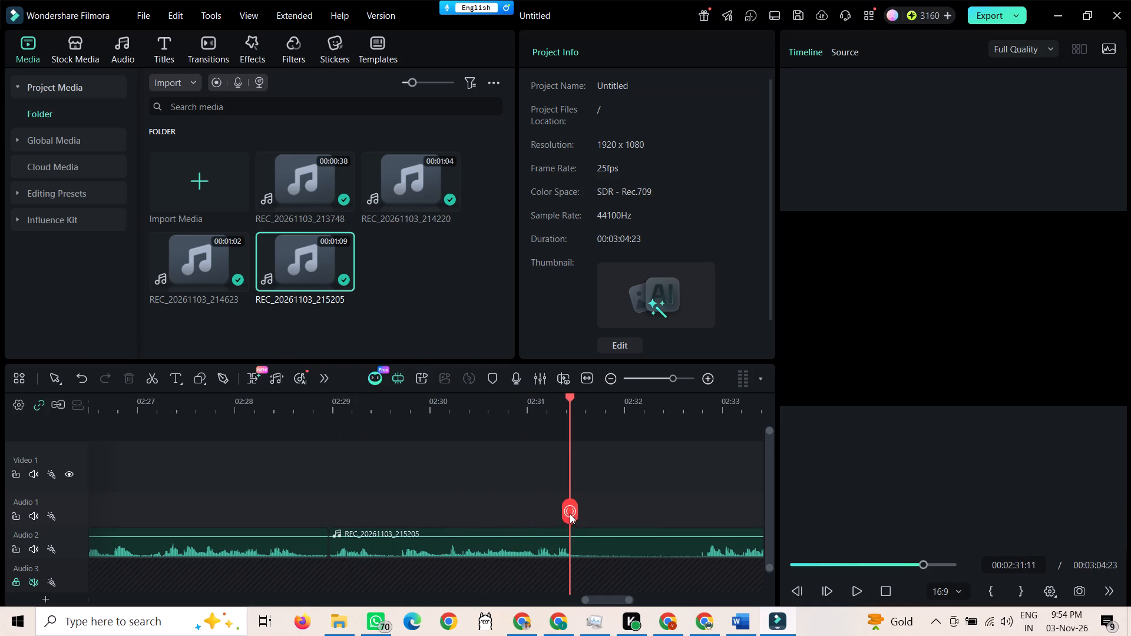
{"action": "left_click", "coordinate": [499, 544]}
{"action": "key", "text": "Delete"}
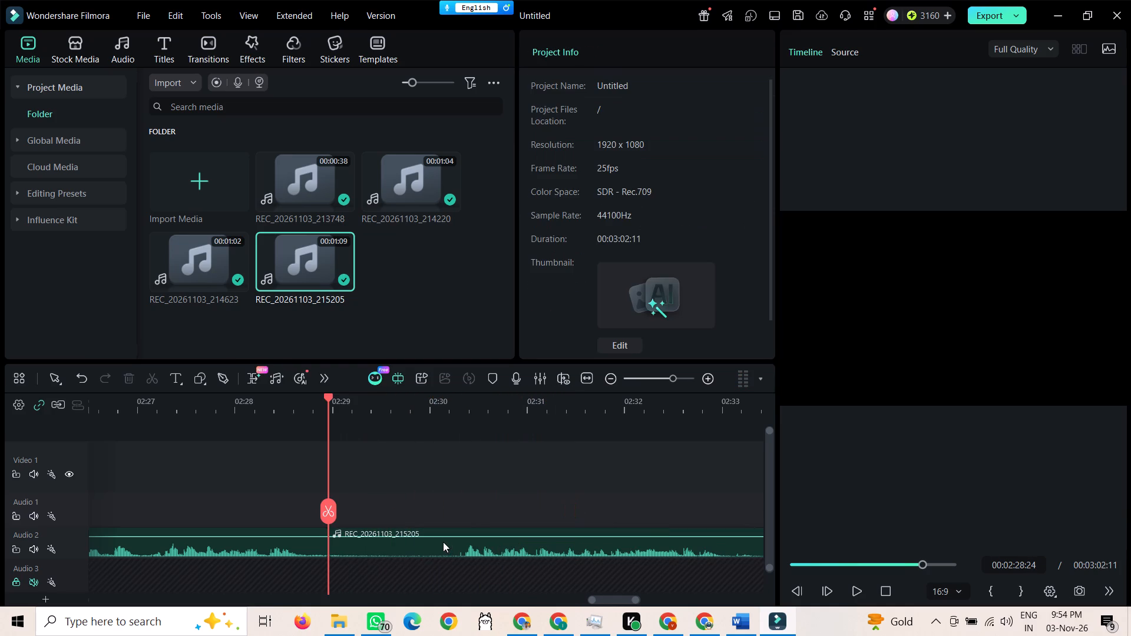
Split the section 4 recording at 02:30:06 and delete the quiet stretch between 02:28:24 and that cut.
{"action": "key", "text": "space"}
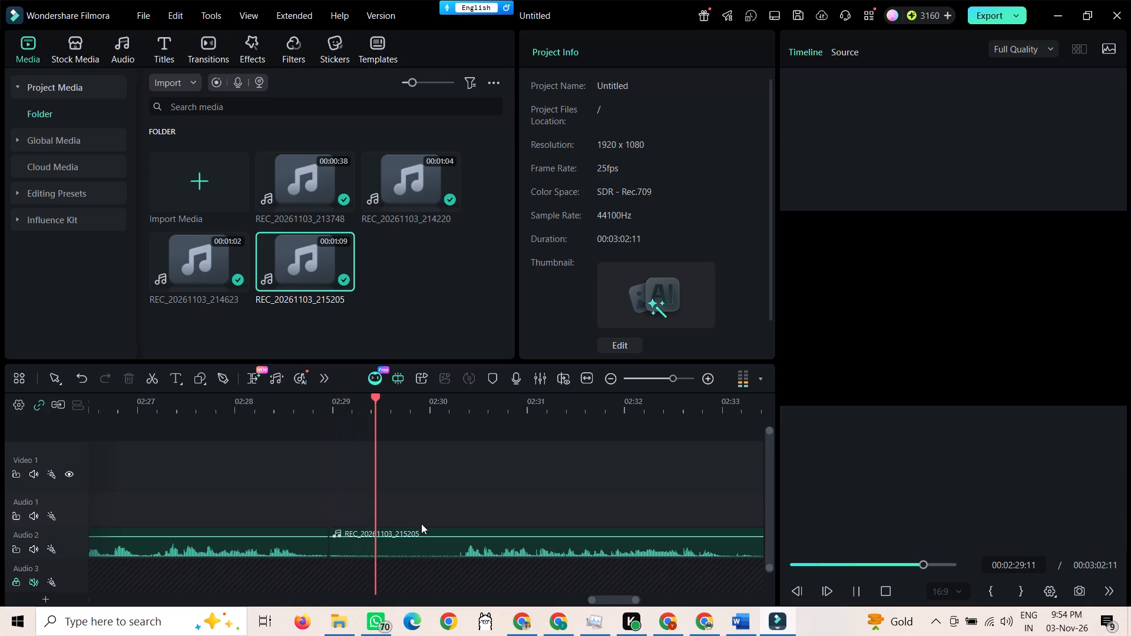
{"action": "key", "text": "space"}
{"action": "left_click_drag", "start_coordinate": [416, 506], "coordinate": [451, 503]}
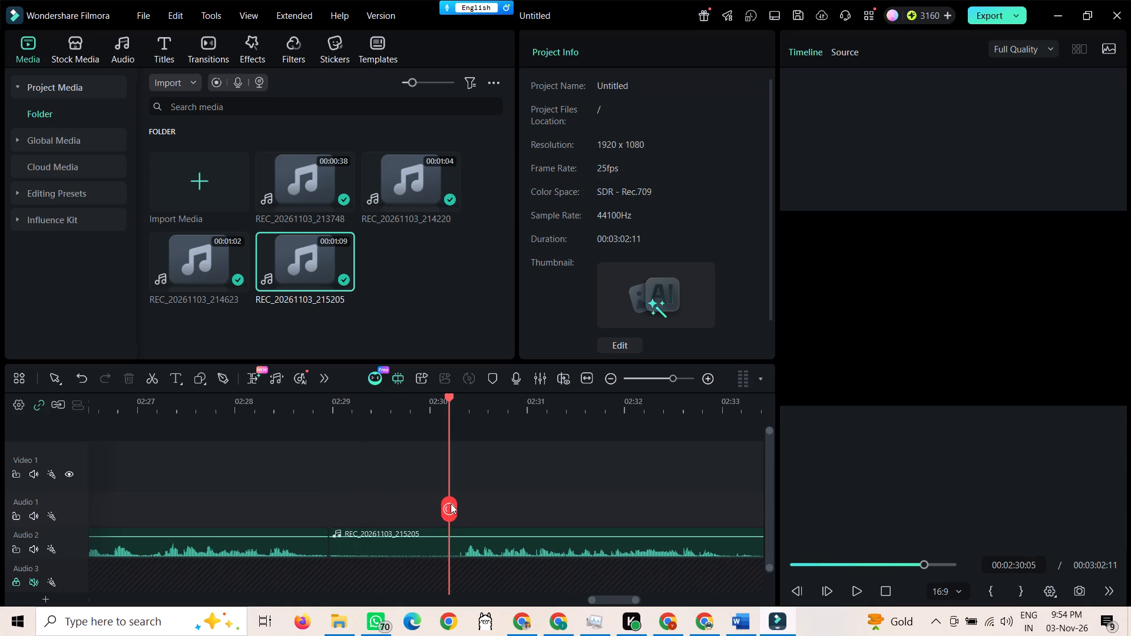
{"action": "left_click_drag", "start_coordinate": [451, 503], "coordinate": [452, 503]}
{"action": "left_click", "coordinate": [452, 503]}
{"action": "left_click", "coordinate": [422, 541]}
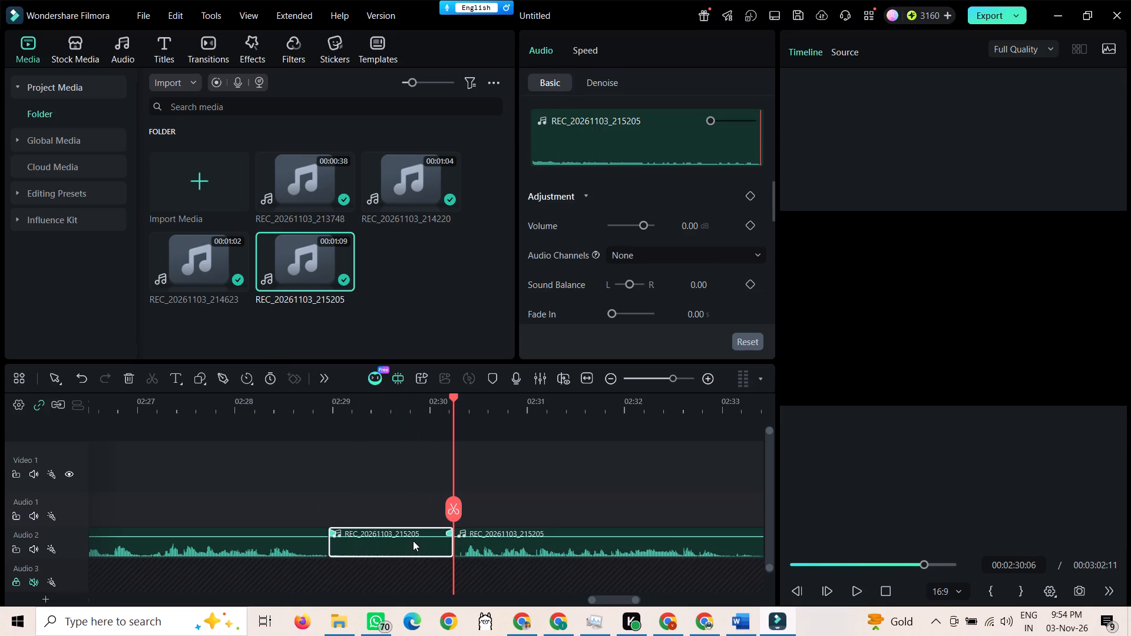
{"action": "key", "text": "Delete"}
Play back the edited section 4 recording from about 02:27, through the new join and on towards its end.
{"action": "left_click_drag", "start_coordinate": [329, 501], "coordinate": [211, 500]}
{"action": "key", "text": "space"}
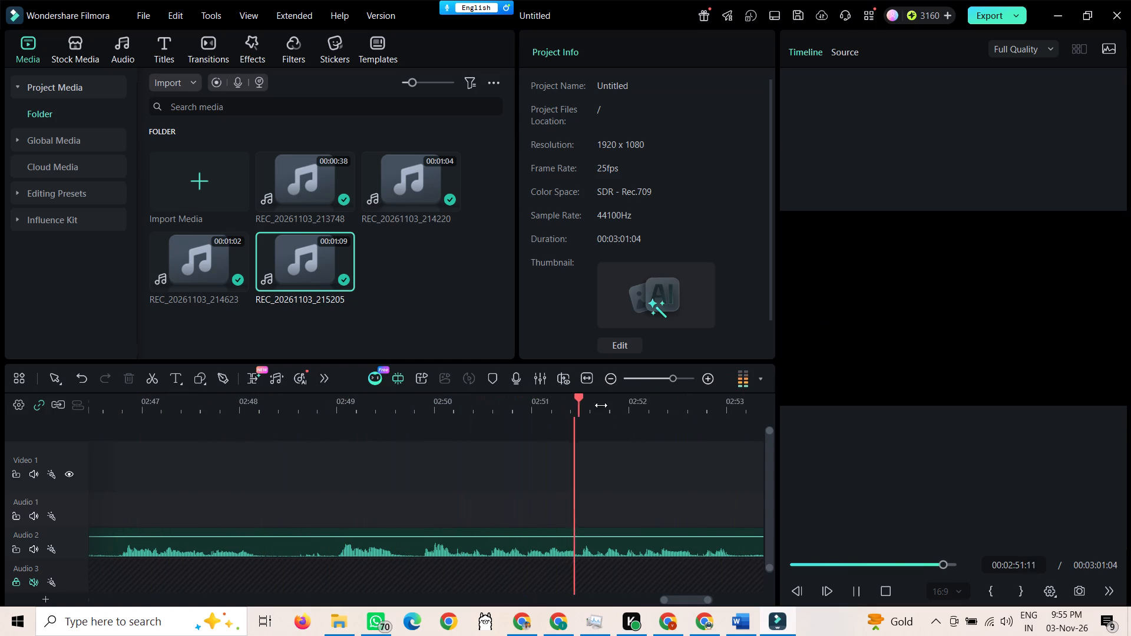
{"action": "left_click", "coordinate": [616, 380]}
{"action": "left_click", "coordinate": [616, 380]}
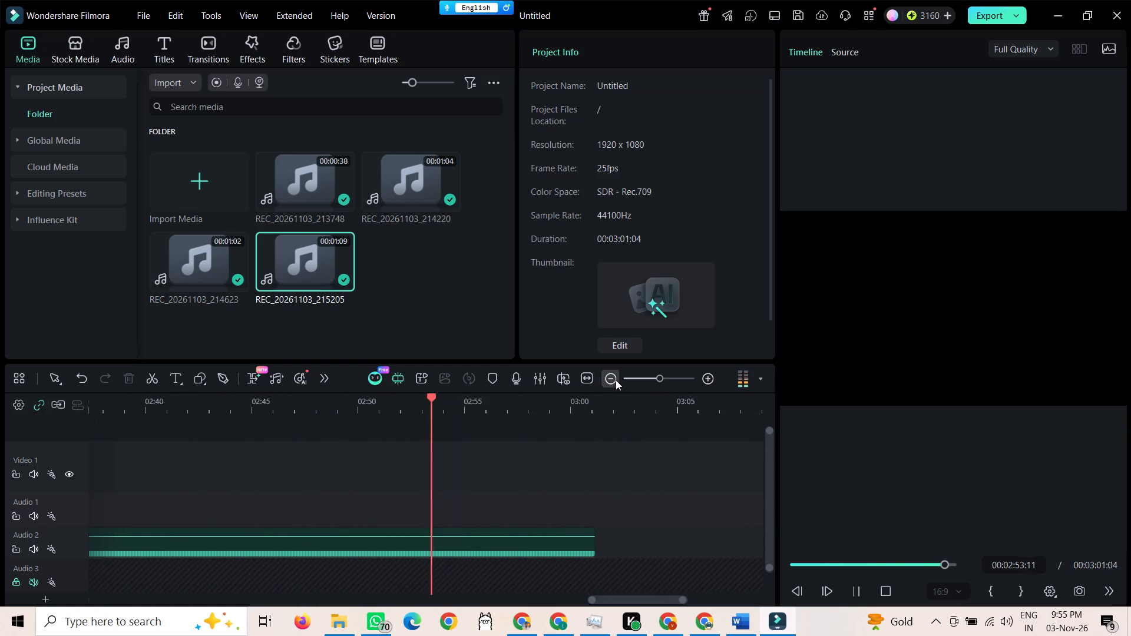
{"action": "left_click", "coordinate": [616, 380]}
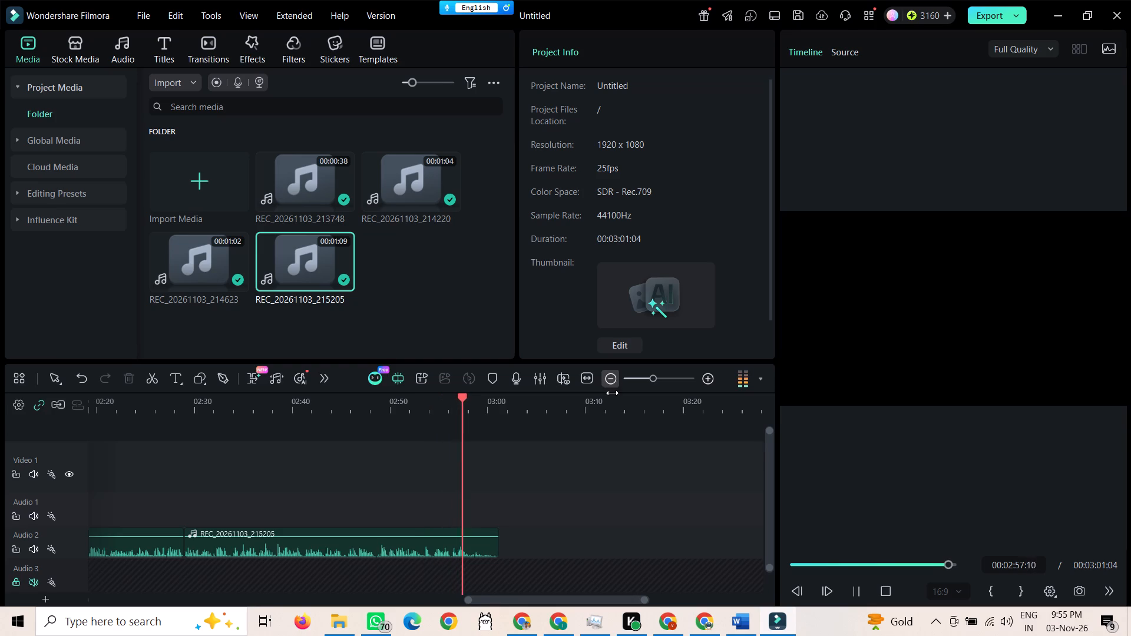
Switch to the Split tool near the end of the section 4 recording, at about 02:59.
{"action": "key", "text": "c"}
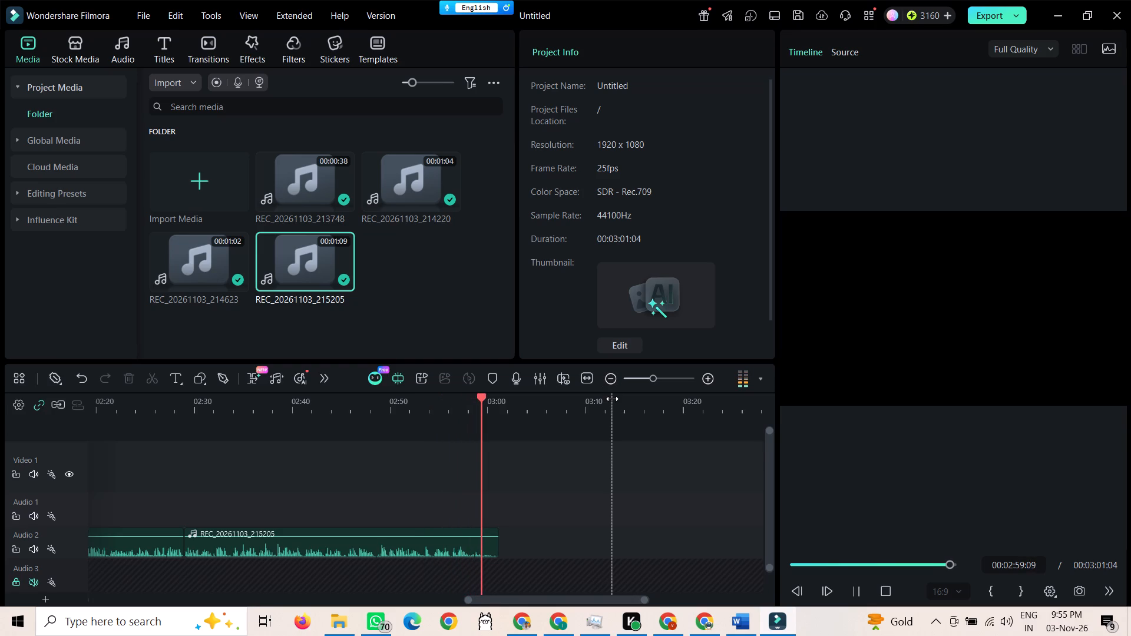
{"action": "scroll", "coordinate": [479, 509], "scroll_direction": "down", "scroll_amount": 2}
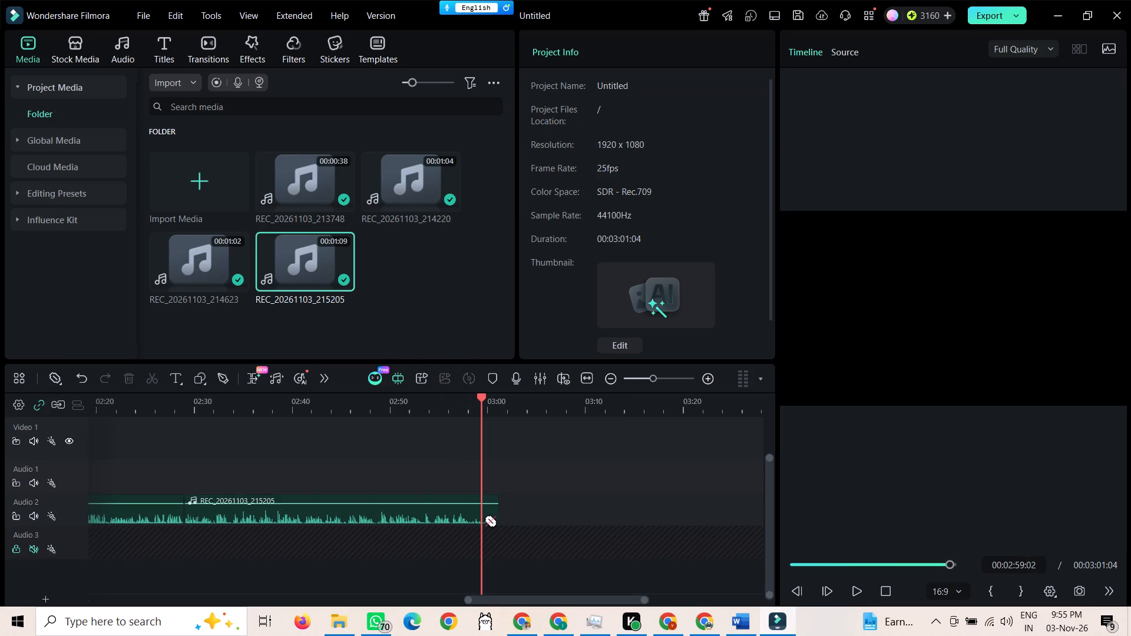
{"action": "scroll", "coordinate": [479, 509], "scroll_direction": "down", "scroll_amount": 1}
{"action": "scroll", "coordinate": [479, 509], "scroll_direction": "up", "scroll_amount": 2}
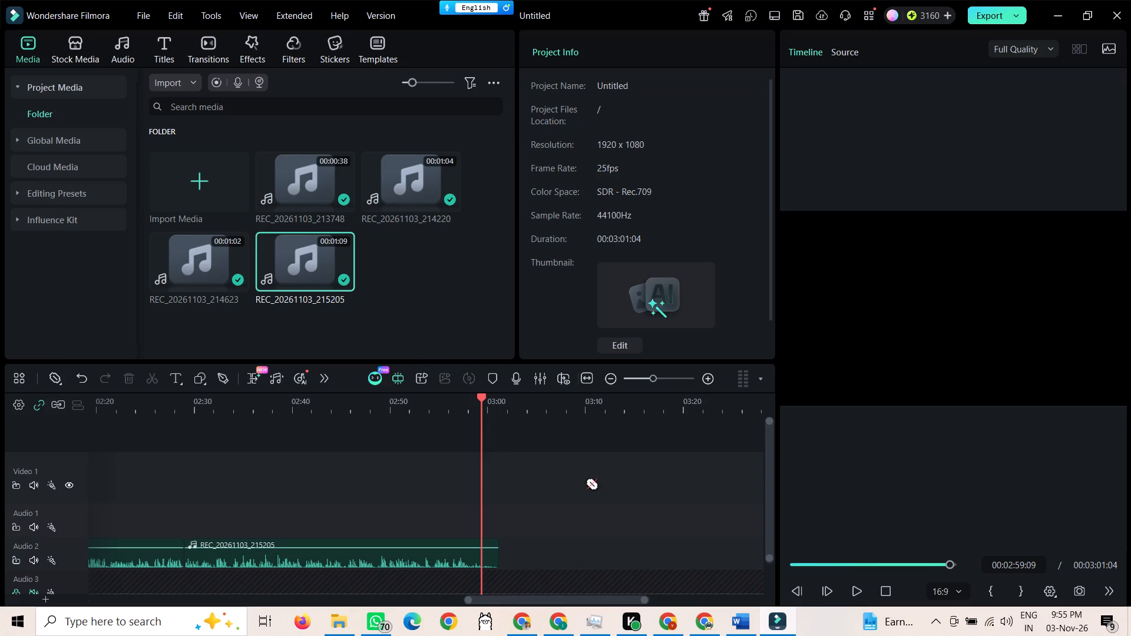
{"action": "key", "text": "Escape"}
{"action": "left_click", "coordinate": [482, 485]}
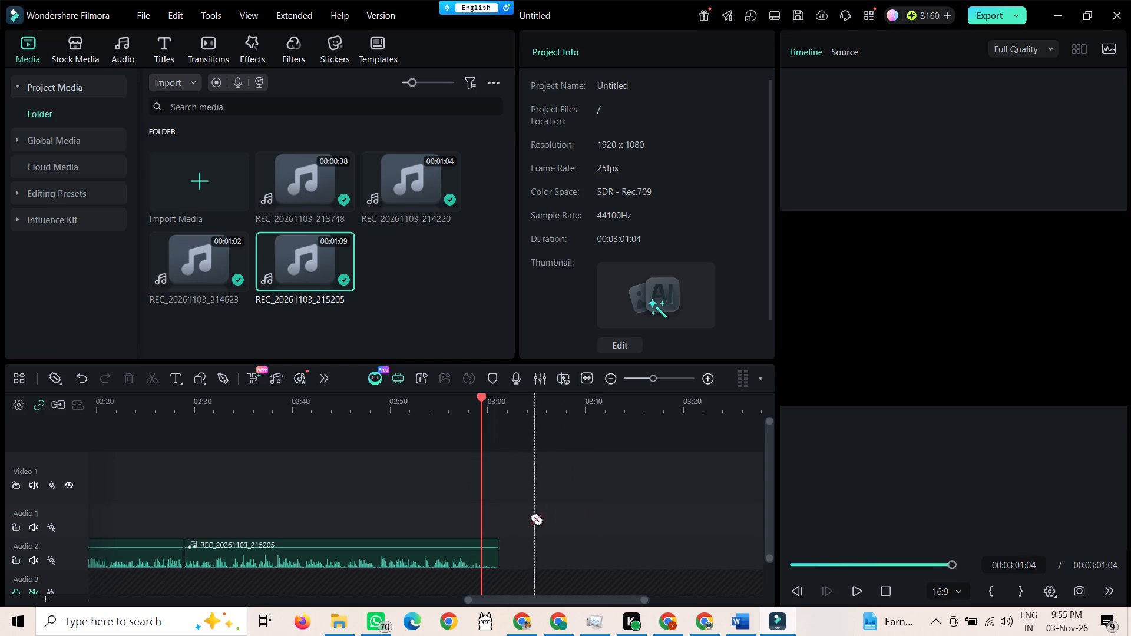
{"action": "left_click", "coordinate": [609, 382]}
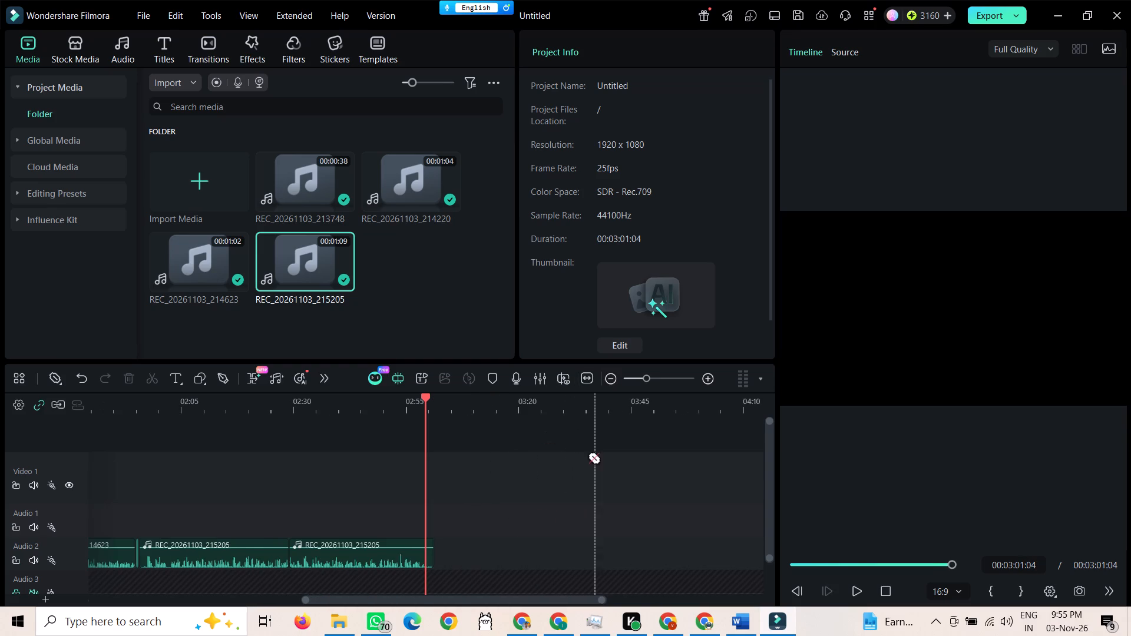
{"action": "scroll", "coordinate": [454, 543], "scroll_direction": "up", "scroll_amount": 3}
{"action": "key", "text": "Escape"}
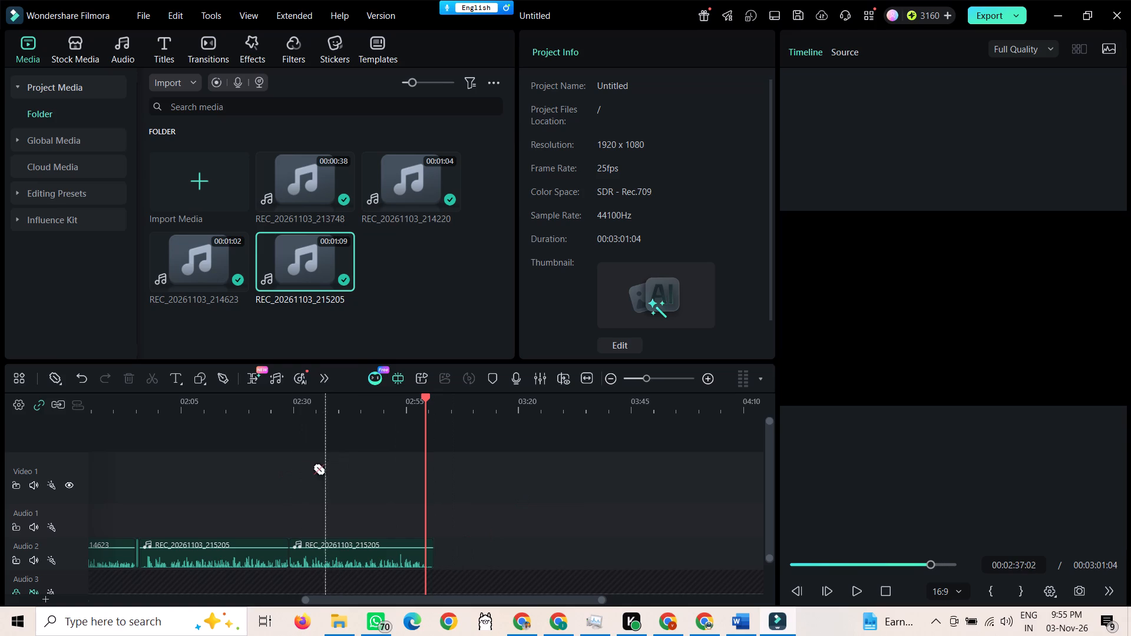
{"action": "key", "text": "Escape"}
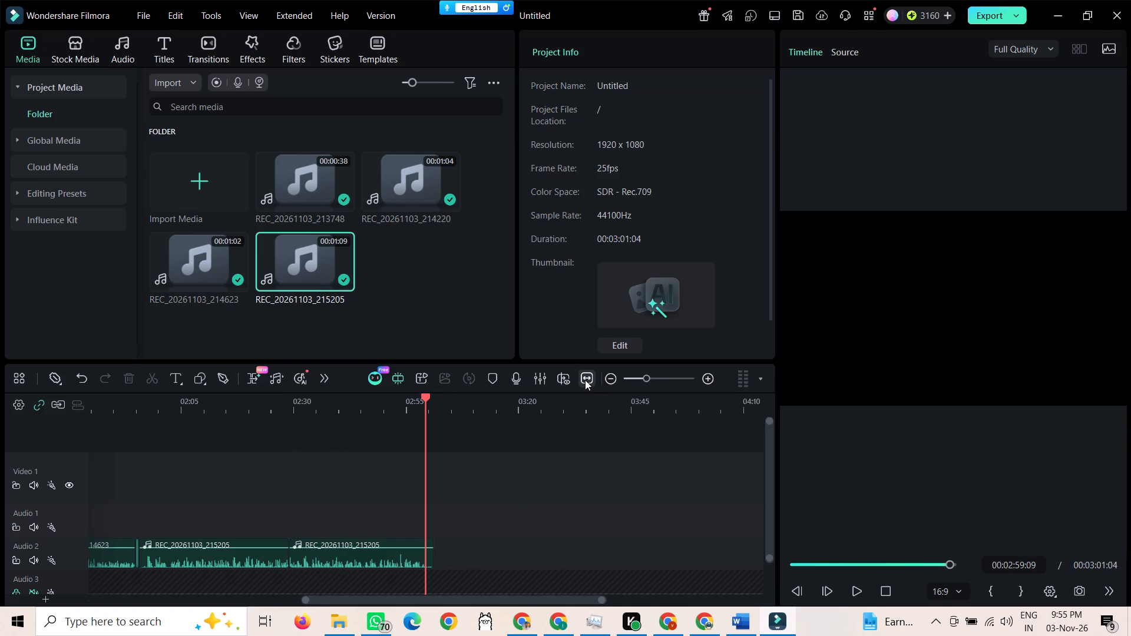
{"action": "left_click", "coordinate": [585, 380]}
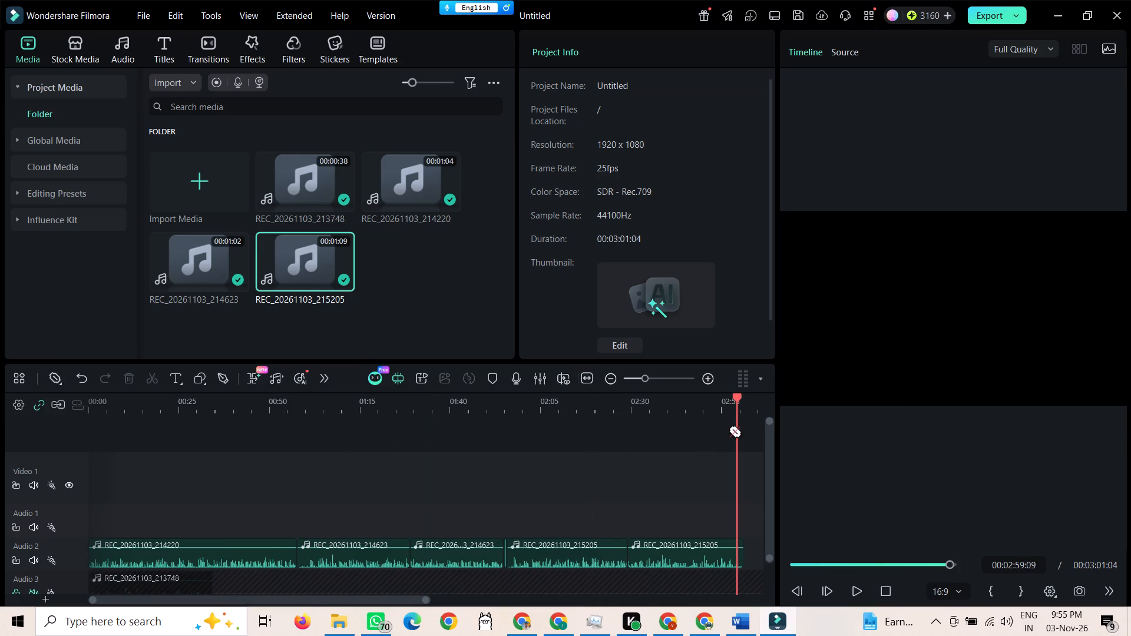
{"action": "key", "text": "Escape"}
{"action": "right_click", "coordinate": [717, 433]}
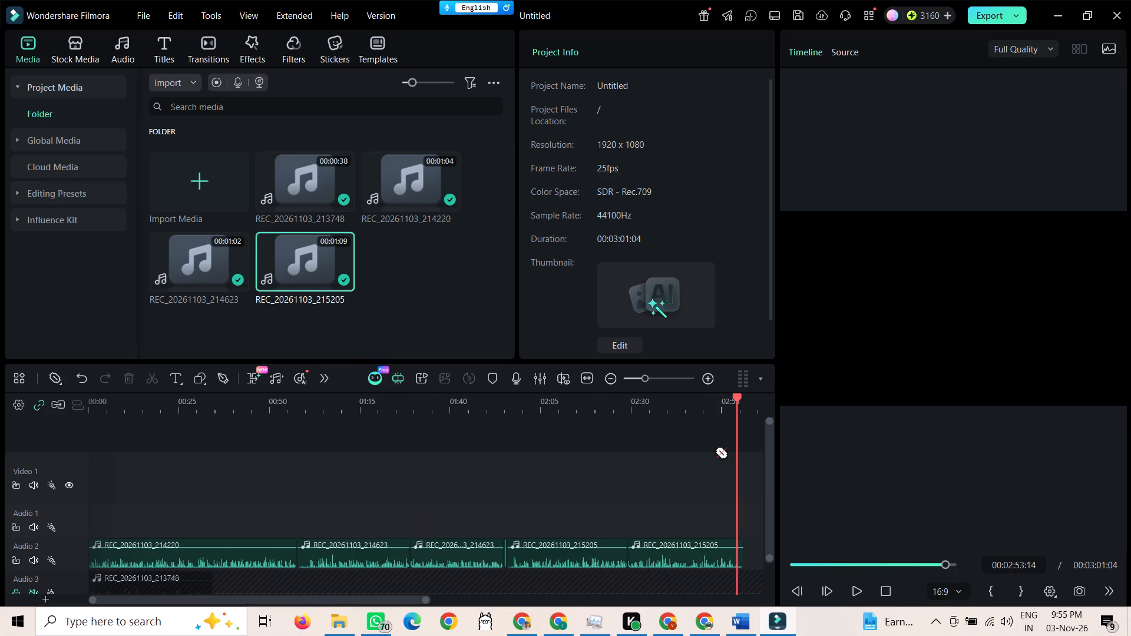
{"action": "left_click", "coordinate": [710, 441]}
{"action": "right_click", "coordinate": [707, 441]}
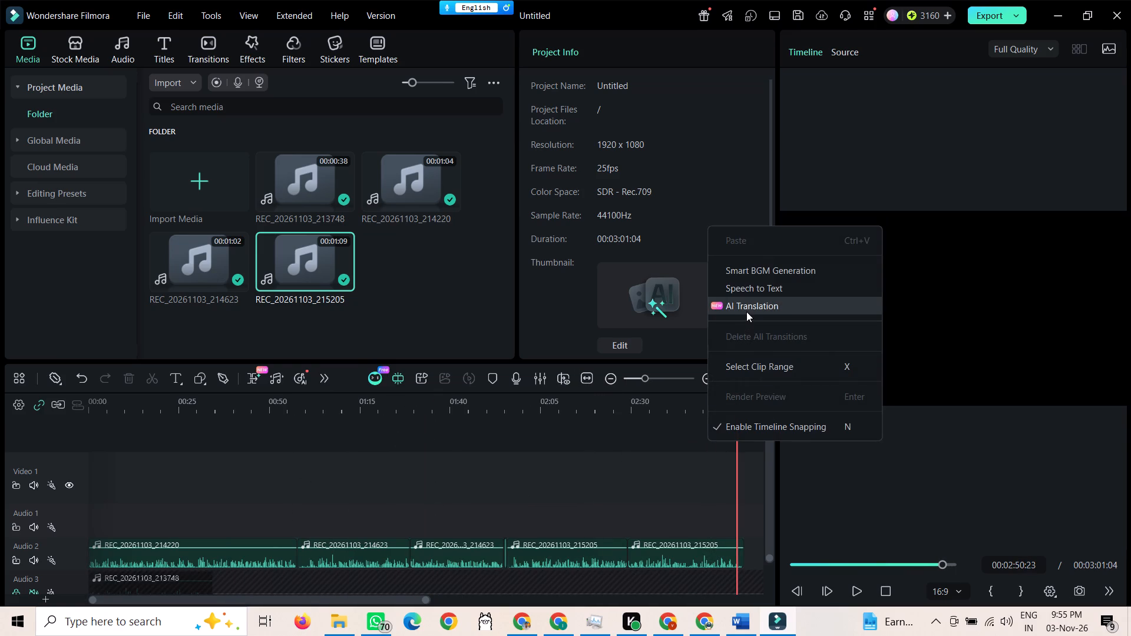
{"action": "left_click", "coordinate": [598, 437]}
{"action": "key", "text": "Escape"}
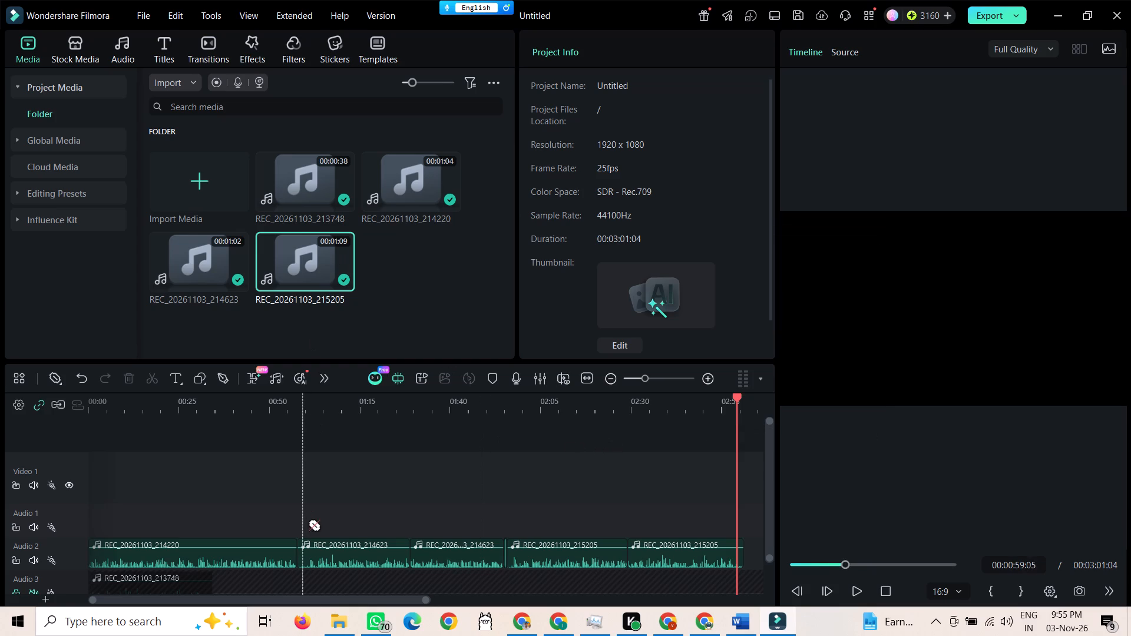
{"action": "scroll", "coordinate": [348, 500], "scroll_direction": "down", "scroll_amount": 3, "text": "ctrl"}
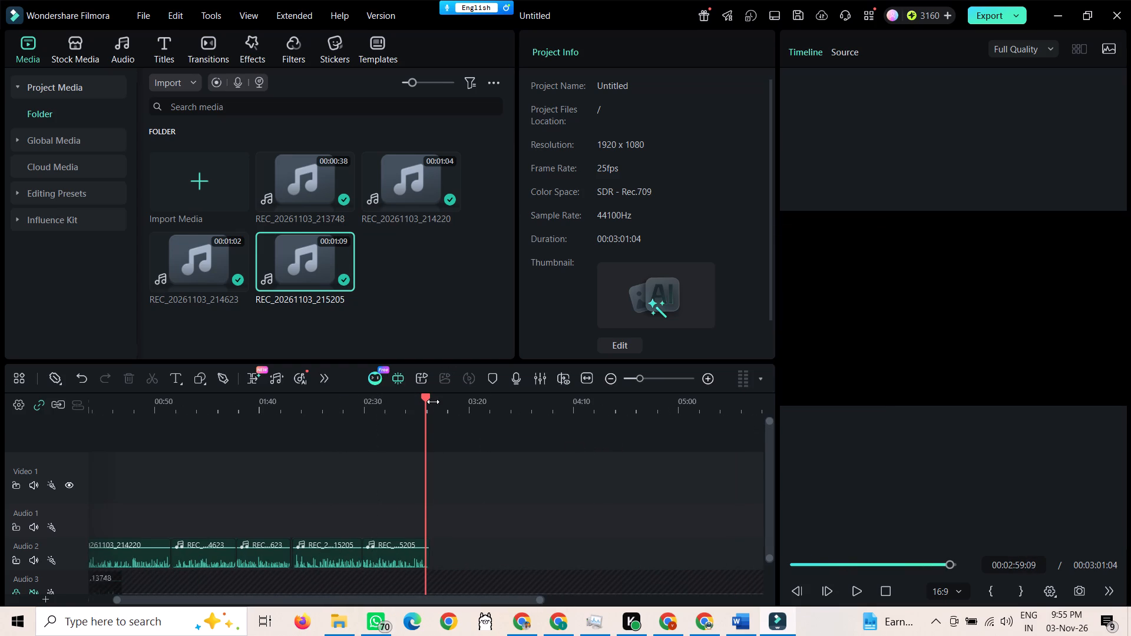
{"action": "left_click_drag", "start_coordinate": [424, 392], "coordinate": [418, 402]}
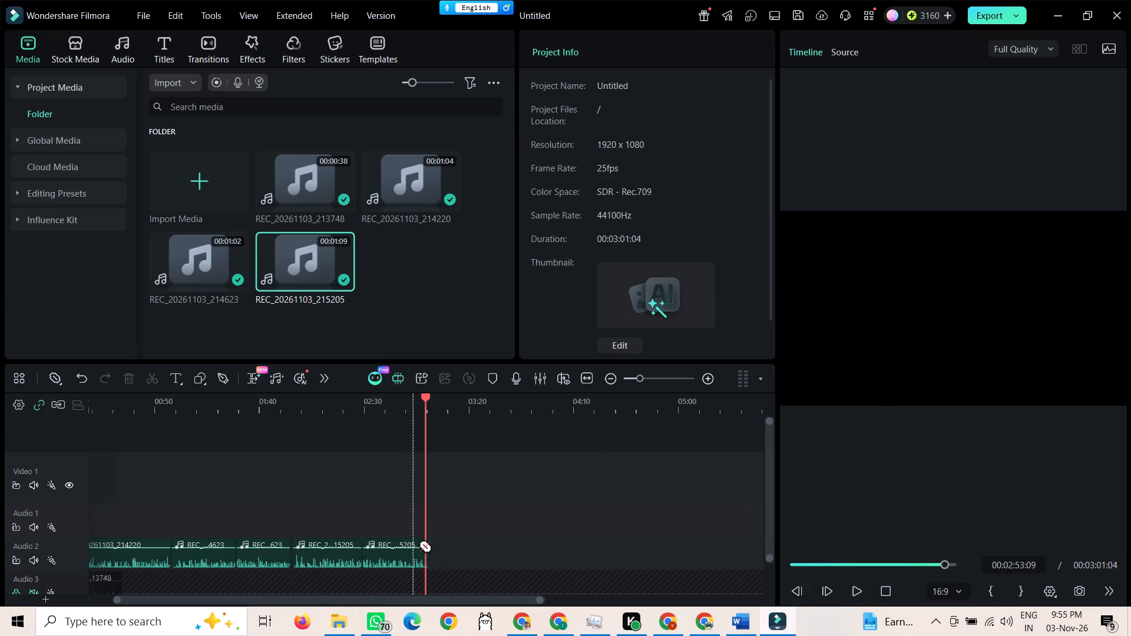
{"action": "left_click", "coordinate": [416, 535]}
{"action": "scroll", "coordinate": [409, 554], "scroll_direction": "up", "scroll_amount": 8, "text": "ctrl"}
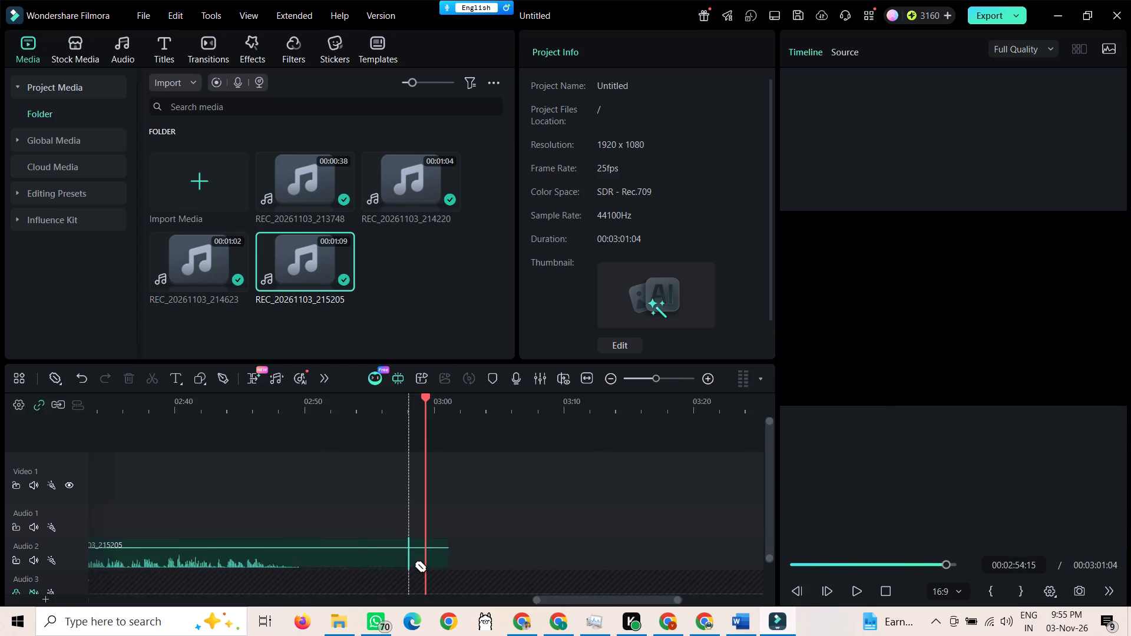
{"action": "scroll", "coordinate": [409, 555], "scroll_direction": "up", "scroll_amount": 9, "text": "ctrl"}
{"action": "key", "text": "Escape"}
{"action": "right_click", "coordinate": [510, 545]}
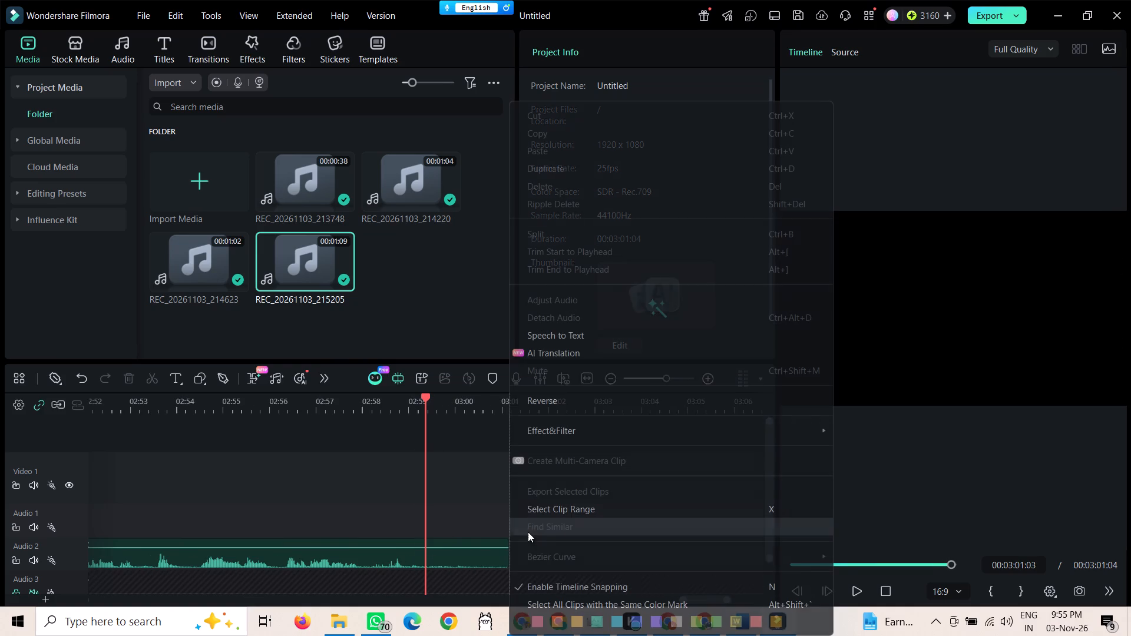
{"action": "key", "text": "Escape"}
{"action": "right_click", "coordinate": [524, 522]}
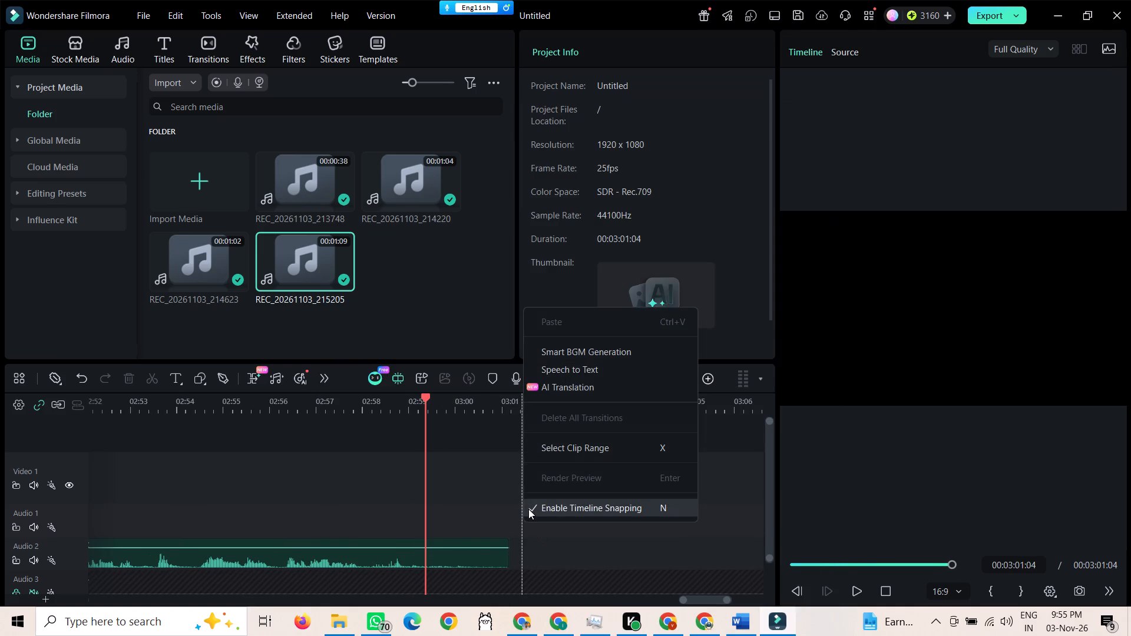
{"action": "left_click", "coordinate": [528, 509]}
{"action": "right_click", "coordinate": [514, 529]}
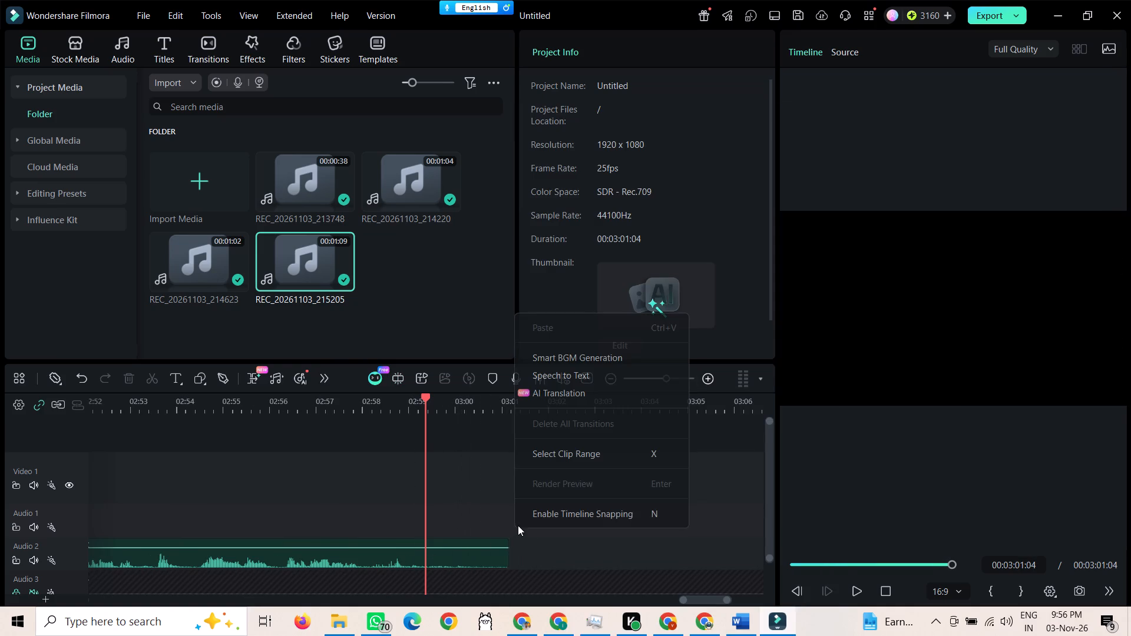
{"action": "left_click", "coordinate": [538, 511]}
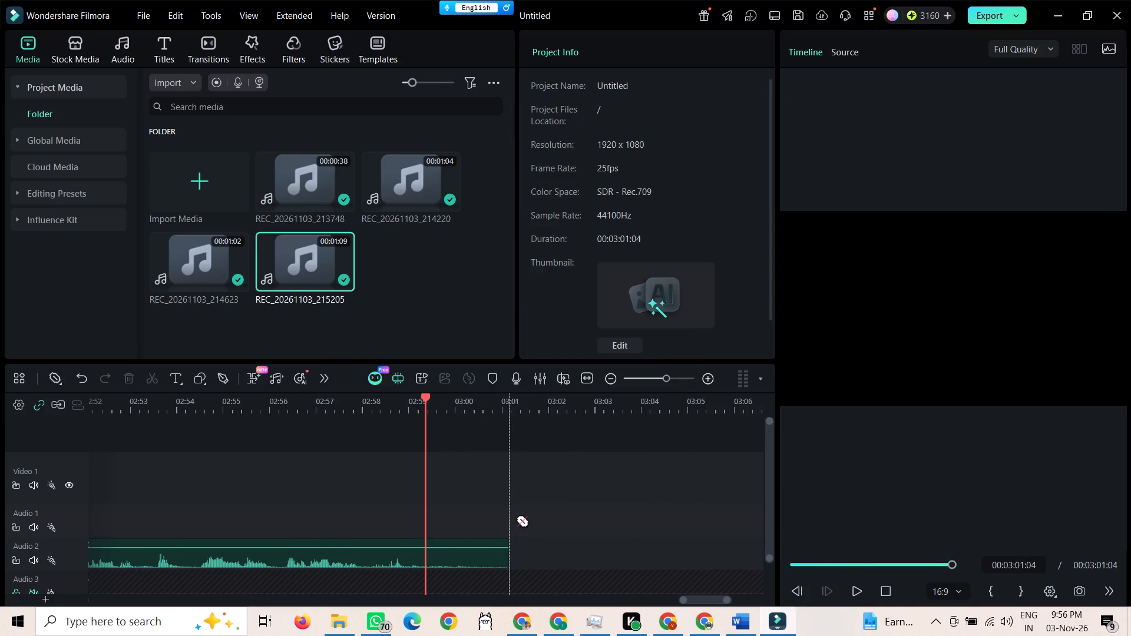
Split the section 4 recording at 02:59:09 and delete the leftover tail after the cut.
{"action": "left_click", "coordinate": [610, 378]}
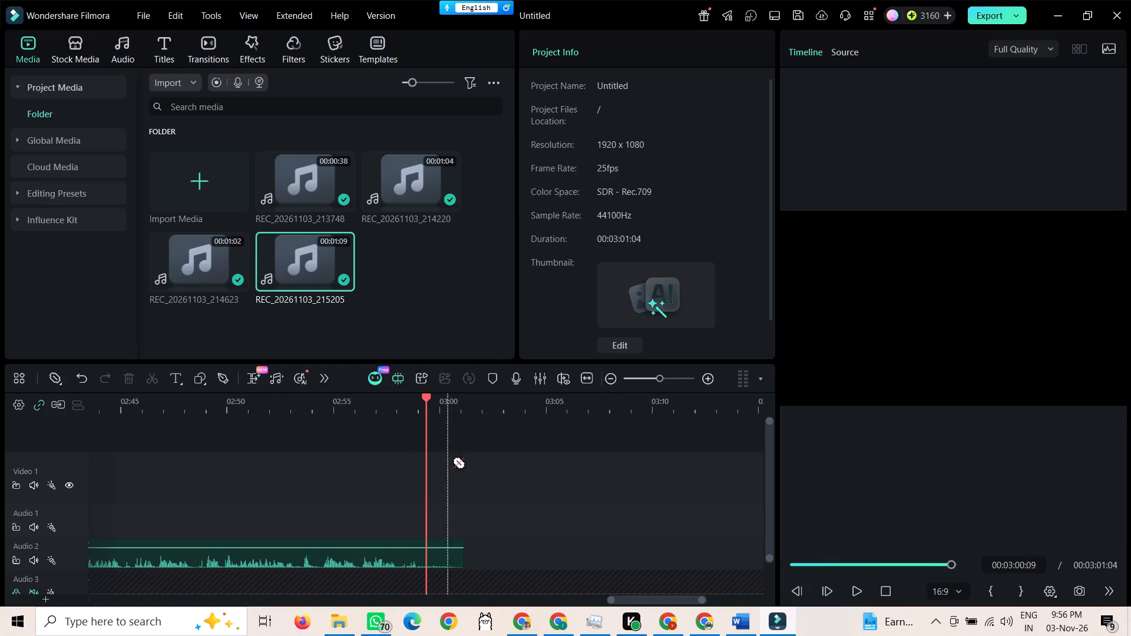
{"action": "left_click", "coordinate": [58, 377]}
{"action": "left_click", "coordinate": [78, 404]}
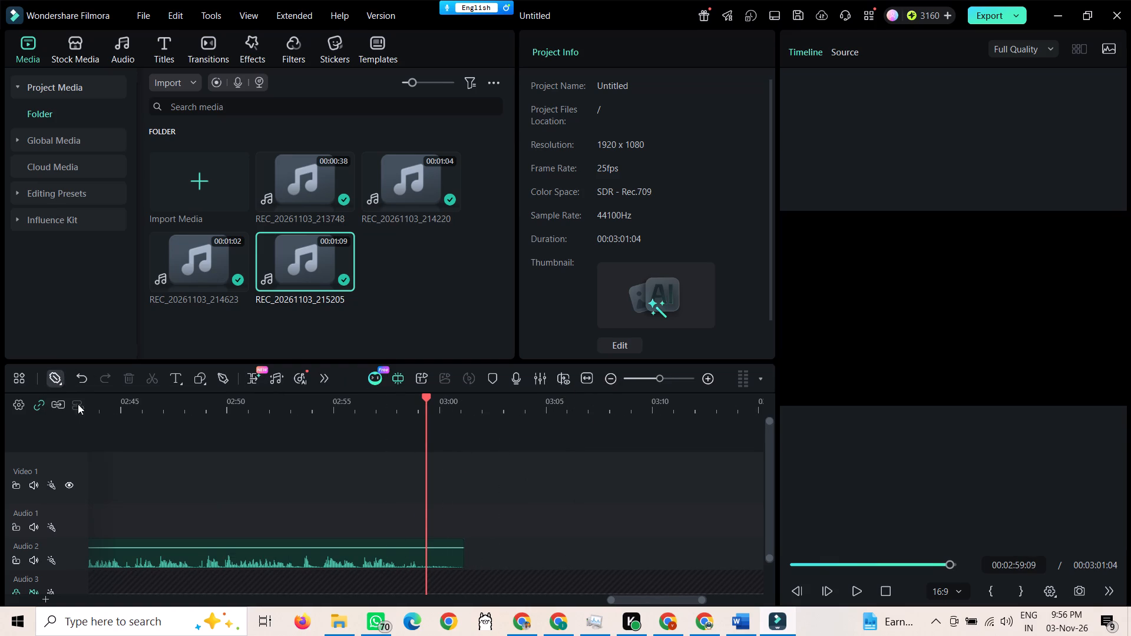
{"action": "left_click", "coordinate": [426, 506]}
{"action": "left_click", "coordinate": [445, 555]}
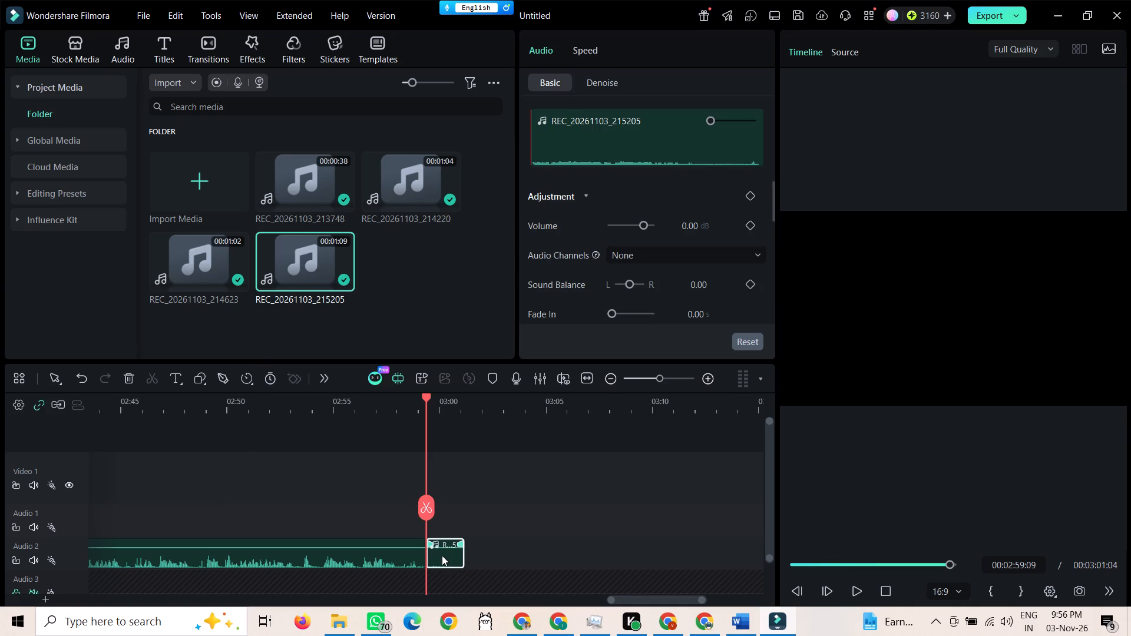
{"action": "key", "text": "Delete"}
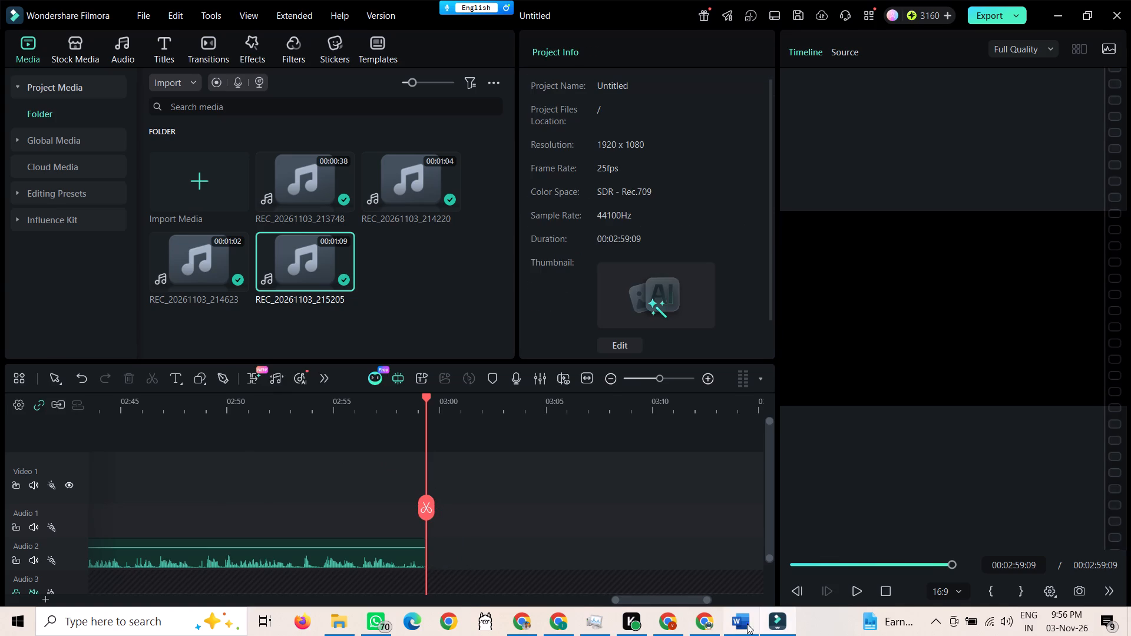
Switch to the Word script, read through section 5 on government initiatives and modern technology, and return to Filmora.
{"action": "left_click", "coordinate": [742, 630]}
{"action": "scroll", "coordinate": [599, 406], "scroll_direction": "down", "scroll_amount": 7}
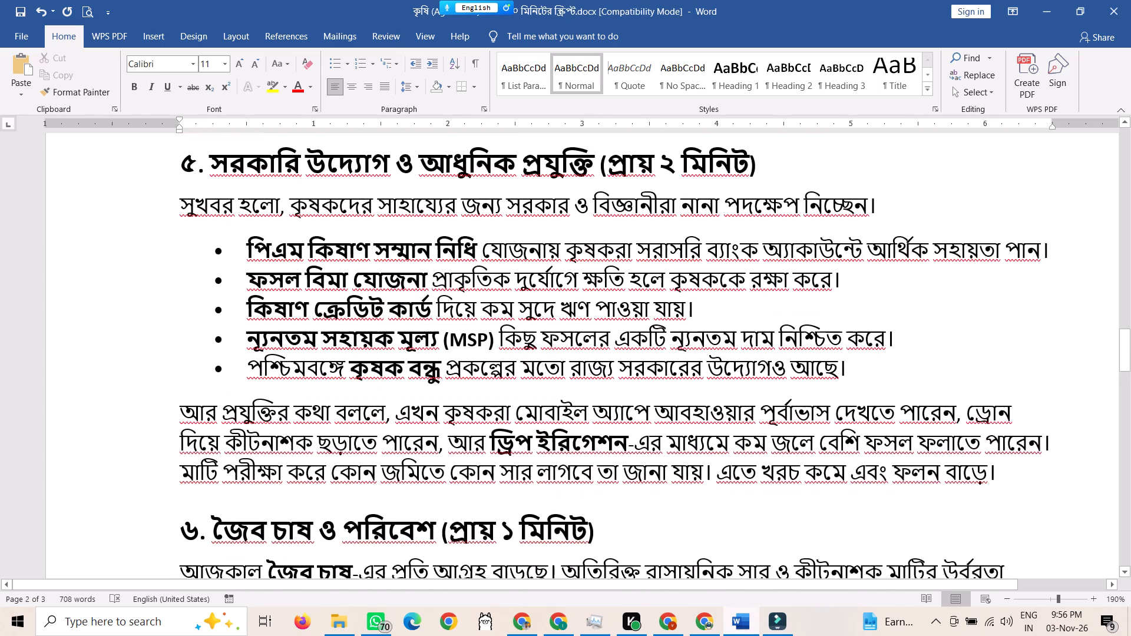
{"action": "scroll", "coordinate": [597, 410], "scroll_direction": "up", "scroll_amount": 1}
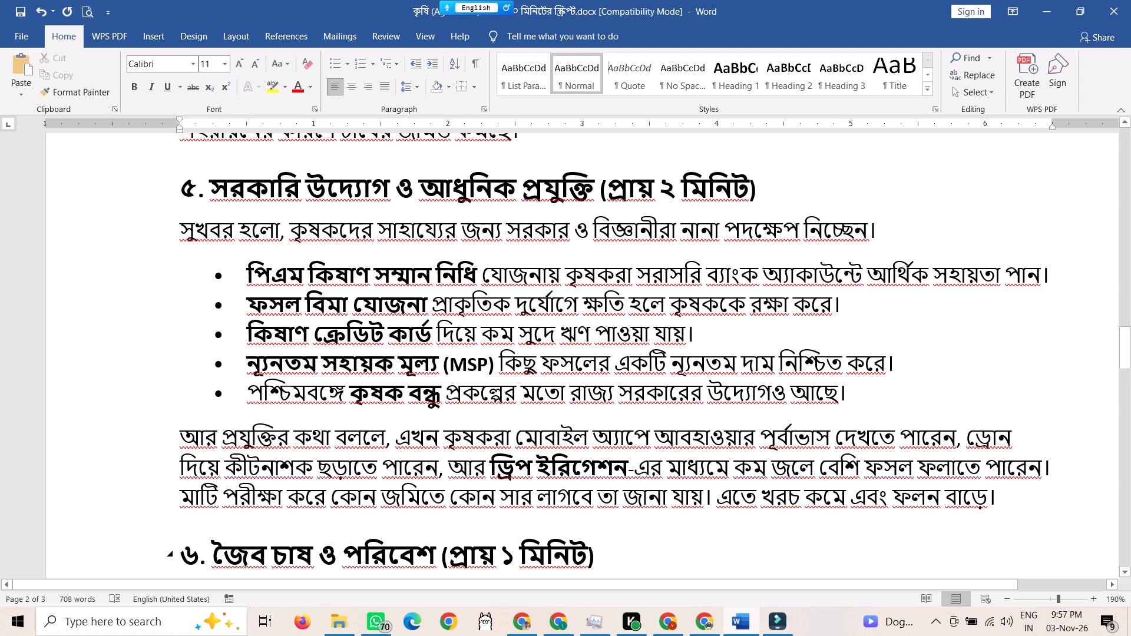
{"action": "left_click", "coordinate": [776, 628]}
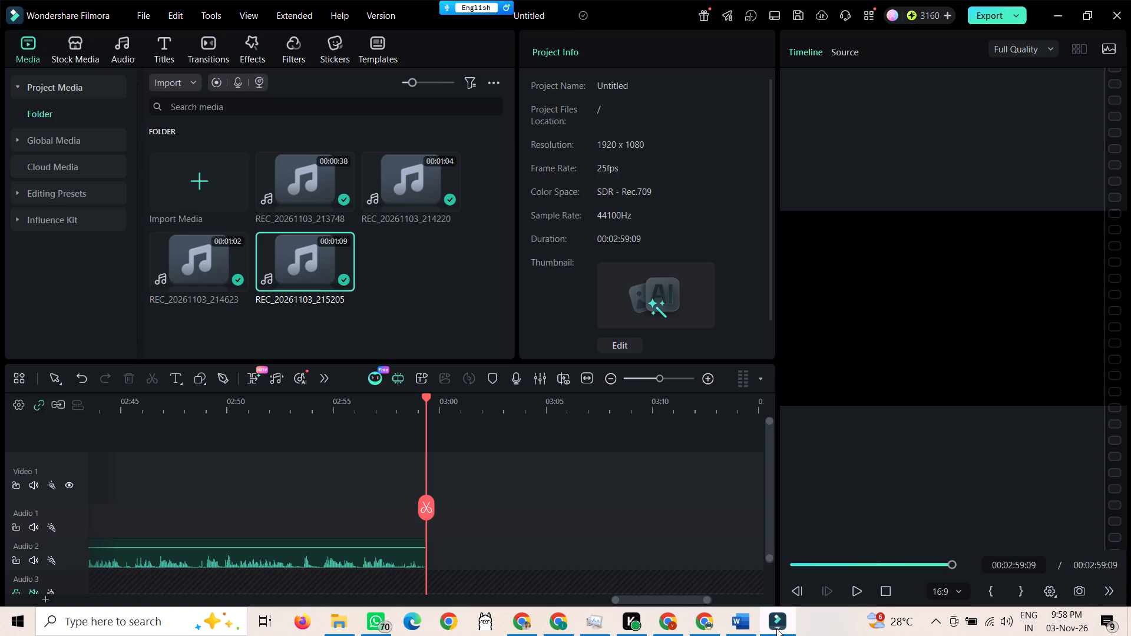
{"action": "left_click", "coordinate": [770, 620]}
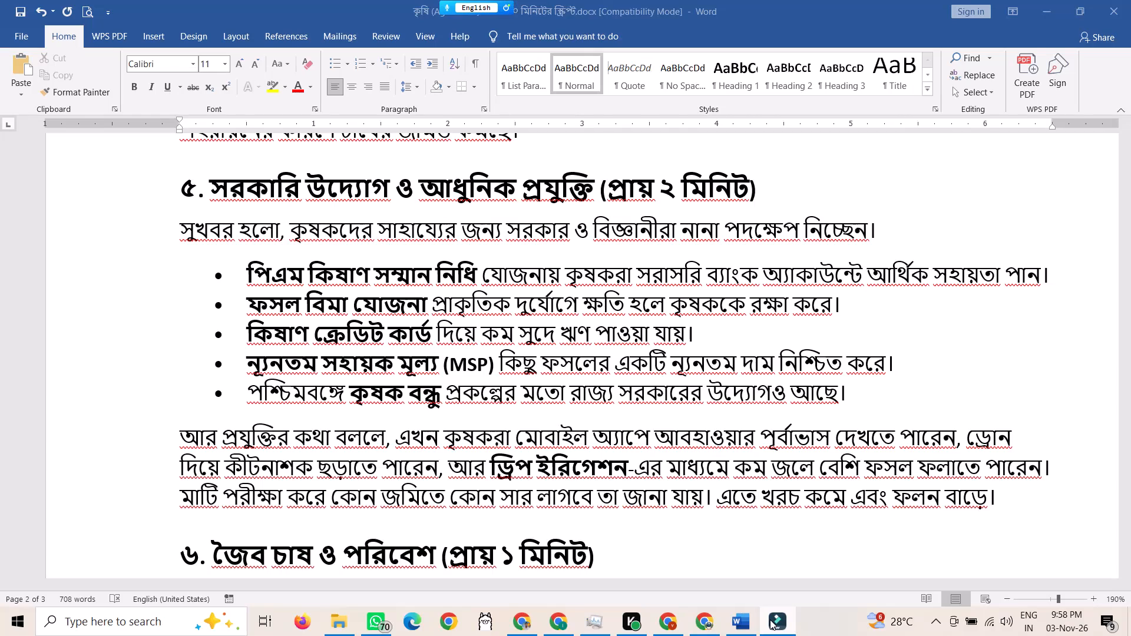
{"action": "left_click", "coordinate": [770, 620]}
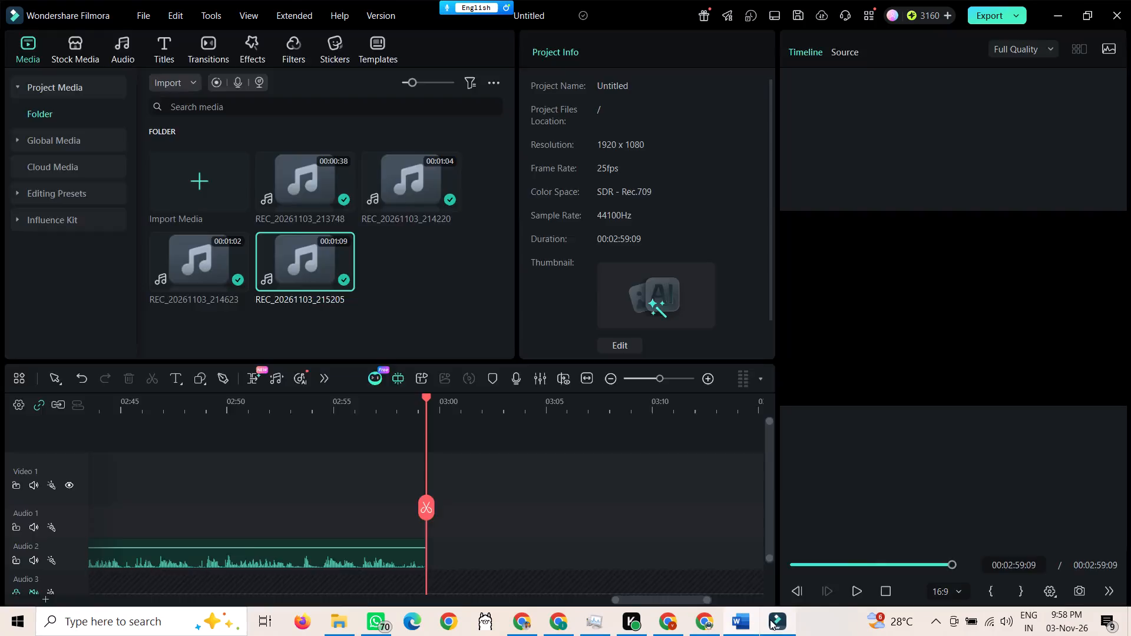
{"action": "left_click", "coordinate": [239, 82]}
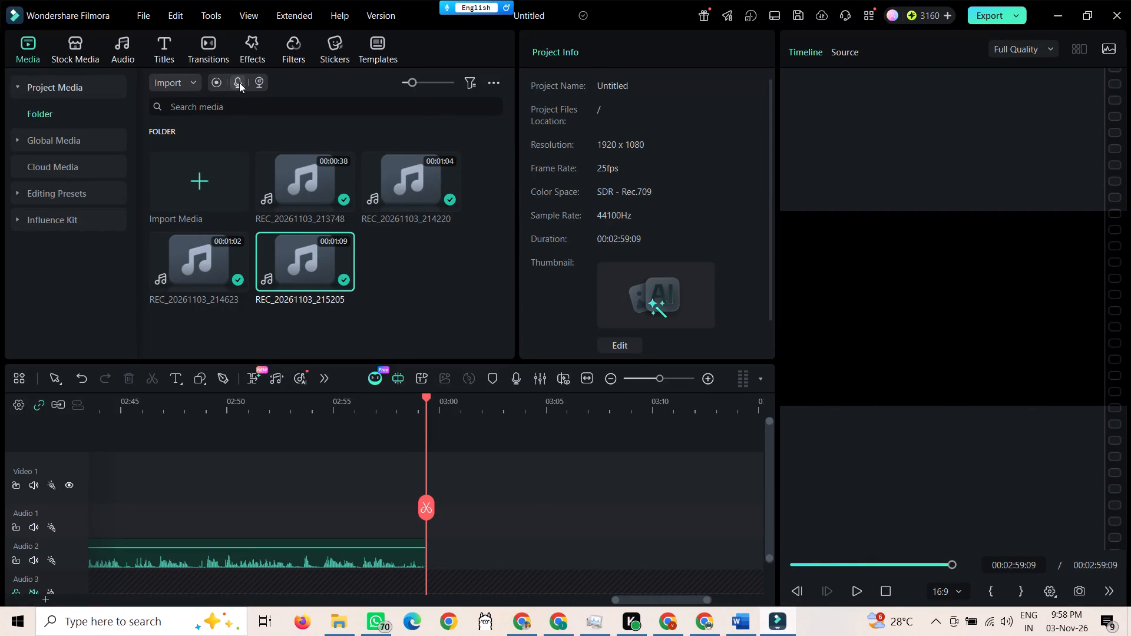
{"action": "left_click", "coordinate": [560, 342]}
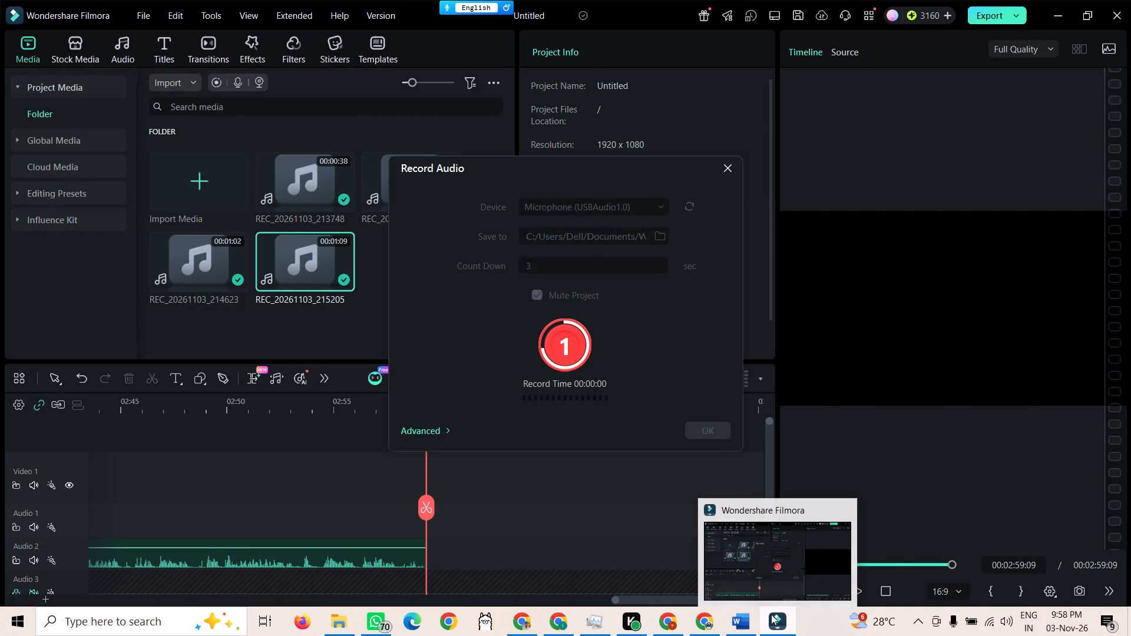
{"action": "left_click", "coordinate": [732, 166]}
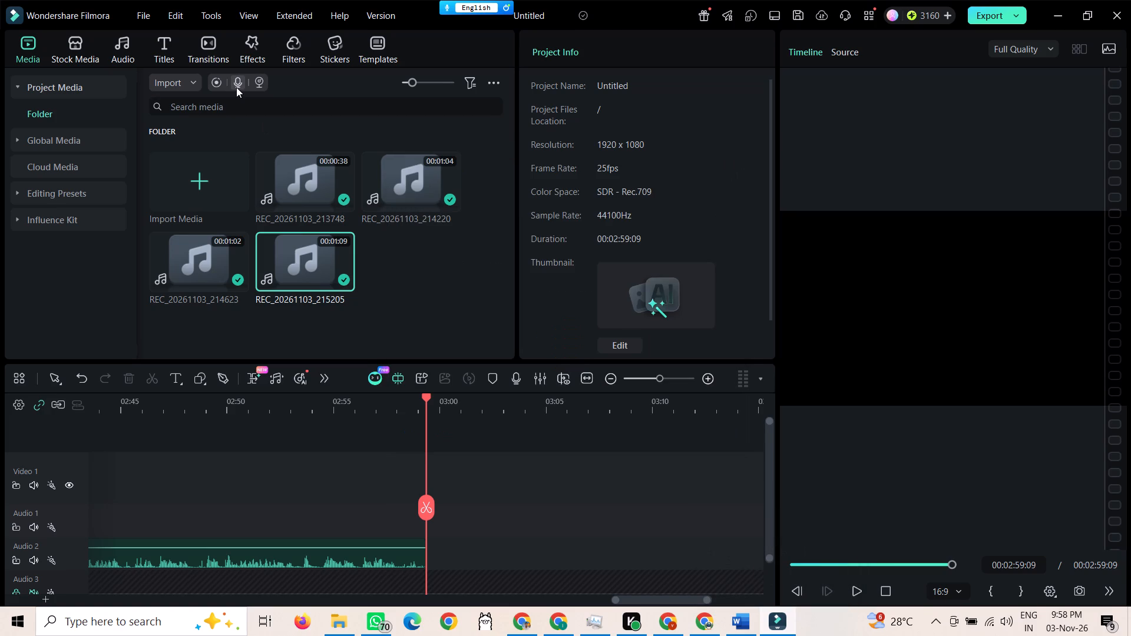
Start a new microphone recording for section 5 and switch to that section of the Word script to read it aloud.
{"action": "left_click", "coordinate": [236, 86]}
{"action": "left_click", "coordinate": [558, 339]}
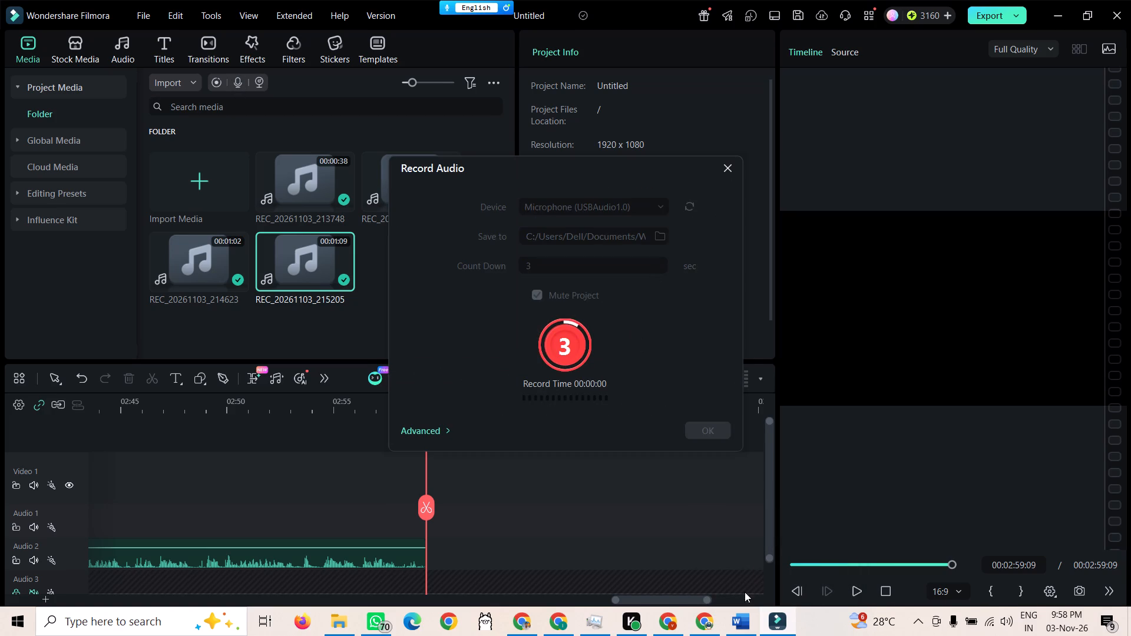
{"action": "left_click", "coordinate": [740, 630]}
{"action": "left_click", "coordinate": [769, 627]}
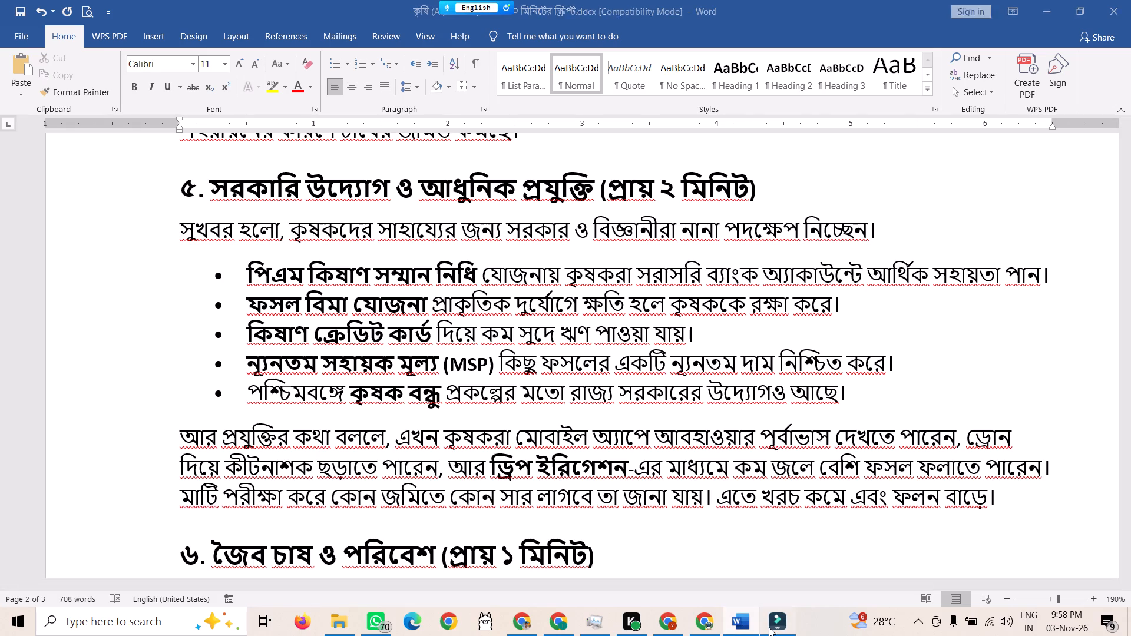
{"action": "left_click", "coordinate": [769, 627]}
{"action": "left_click", "coordinate": [745, 625]}
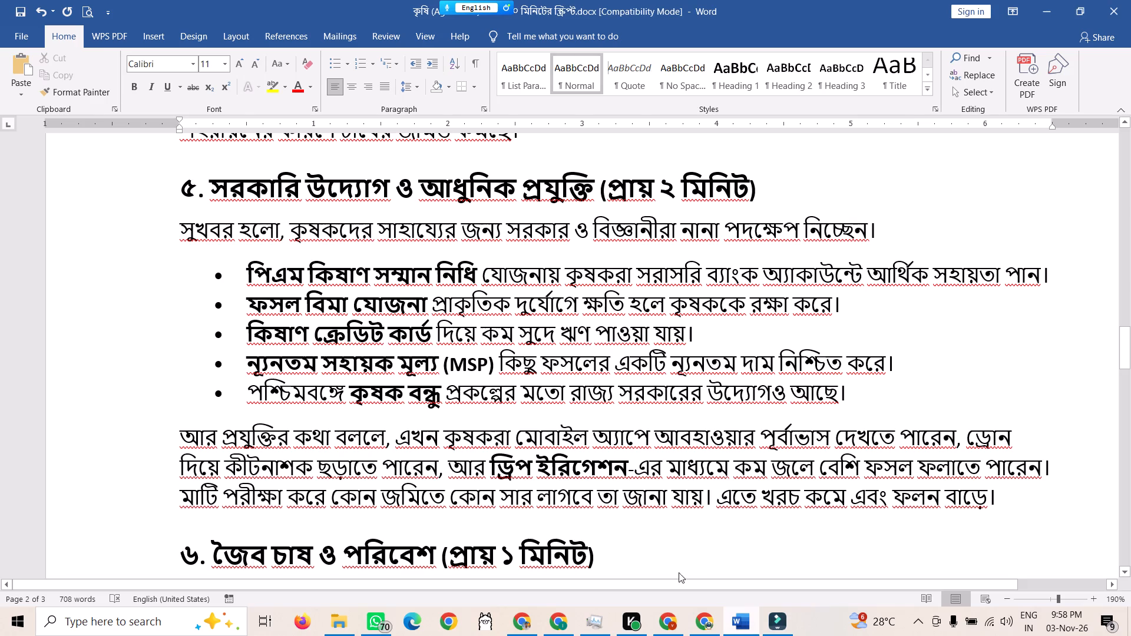
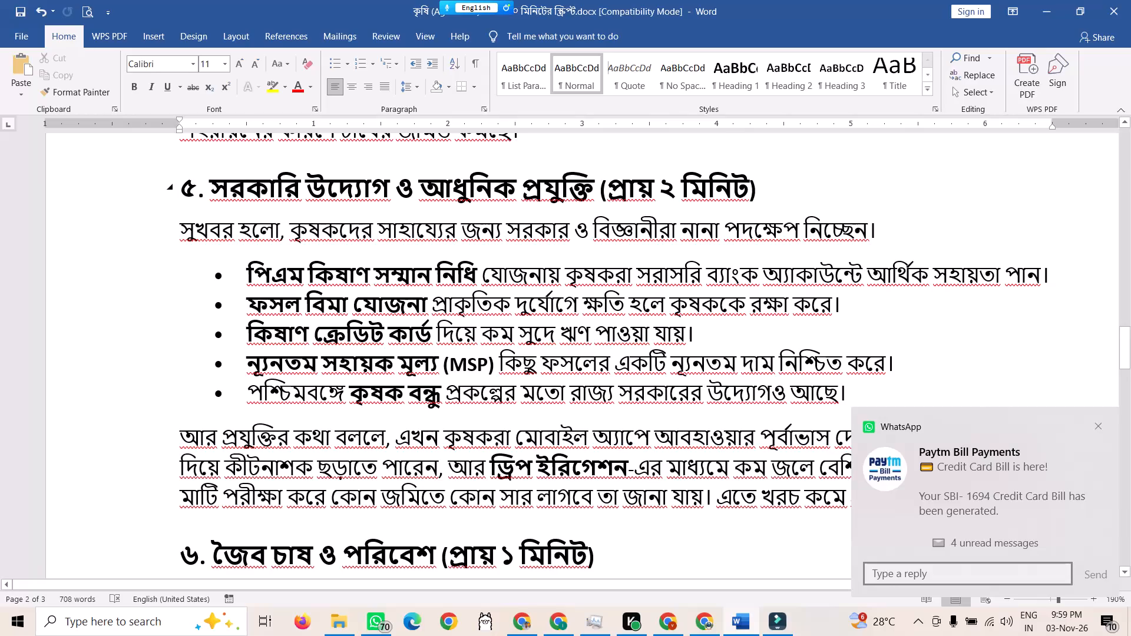
Dismiss the WhatsApp notifications covering the script and close the WhatsApp window.
{"action": "left_click", "coordinate": [1097, 423]}
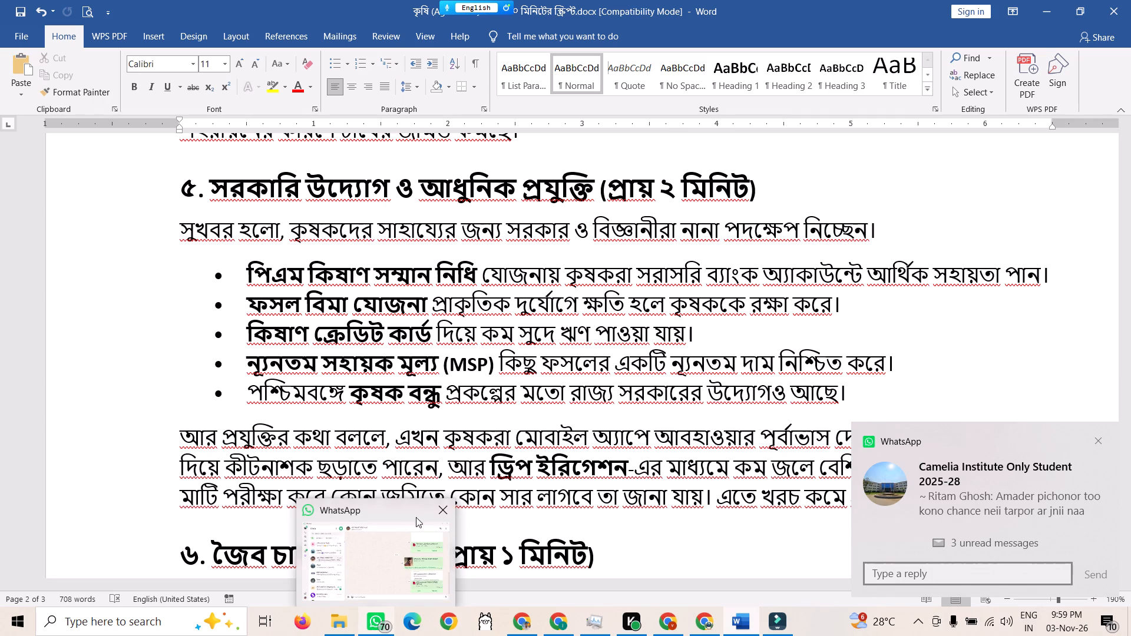
{"action": "left_click", "coordinate": [440, 509]}
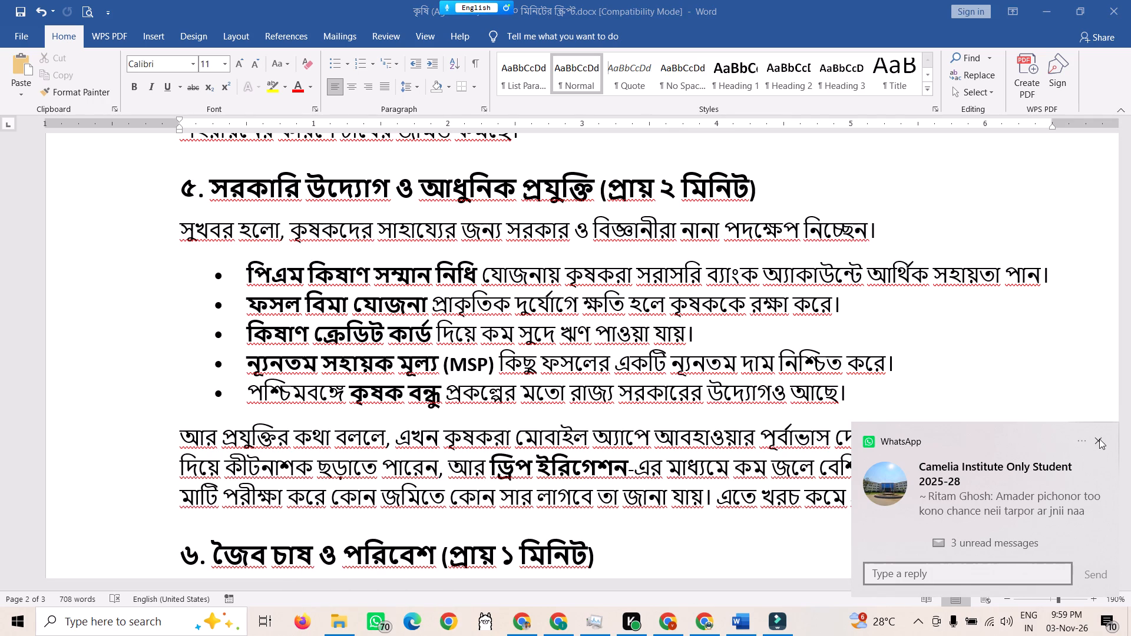
{"action": "left_click", "coordinate": [1098, 439]}
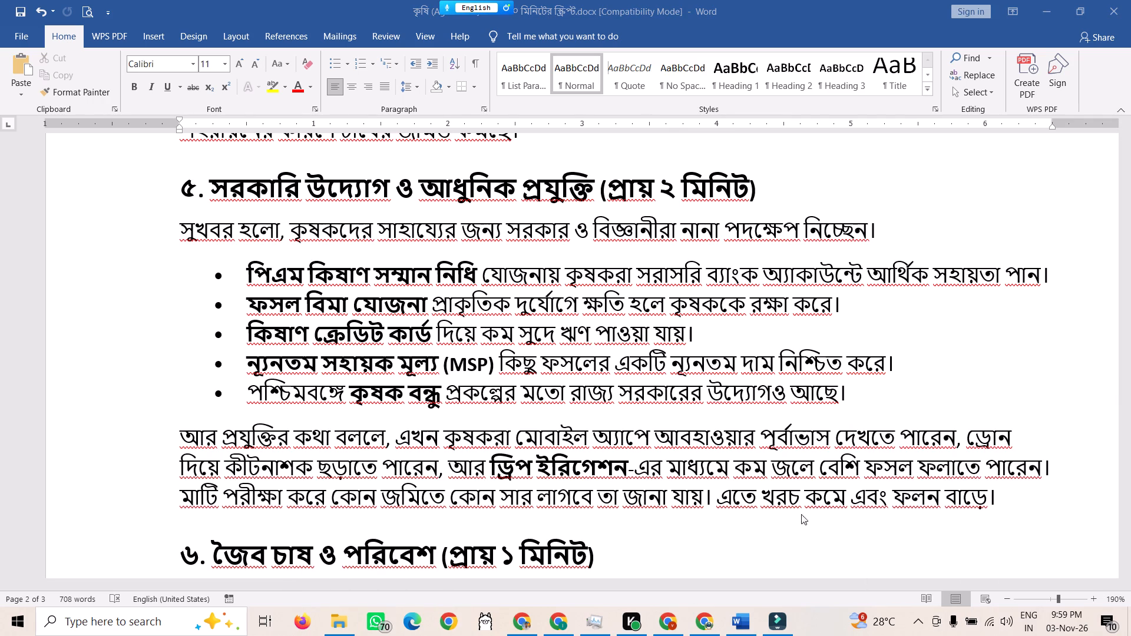
Switch back to Filmora and stop the section 5 microphone recording.
{"action": "left_click", "coordinate": [789, 621]}
{"action": "left_click", "coordinate": [571, 352]}
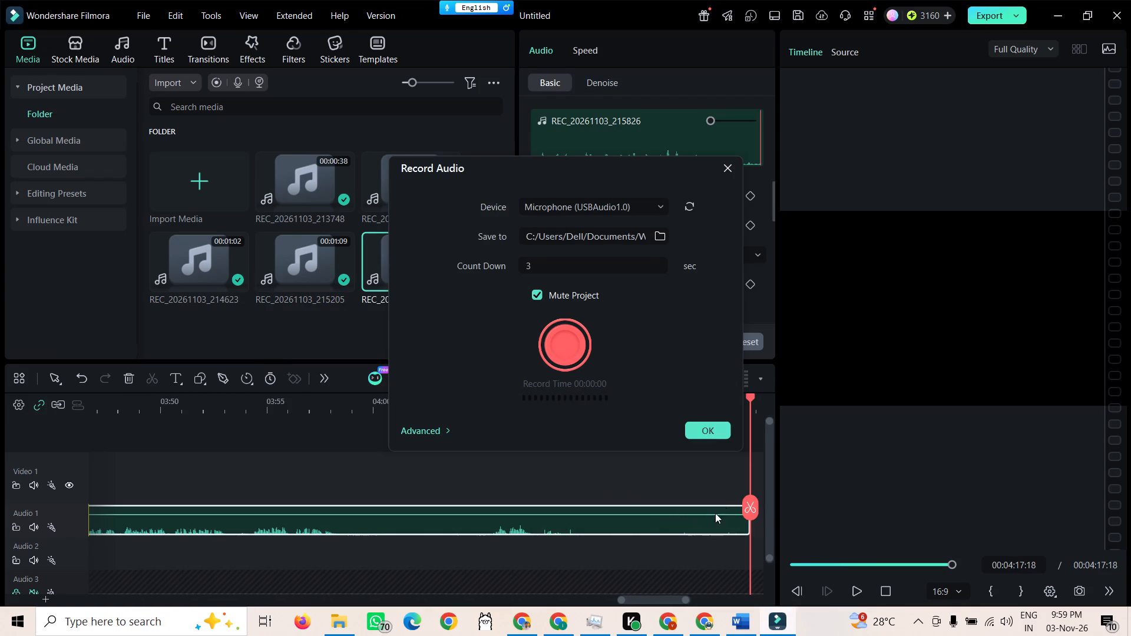
Split the section 5 recording at about 03:58 and at 04:05:11, and delete the silent piece between the cuts, closing the gap.
{"action": "left_click_drag", "start_coordinate": [750, 509], "coordinate": [339, 505]}
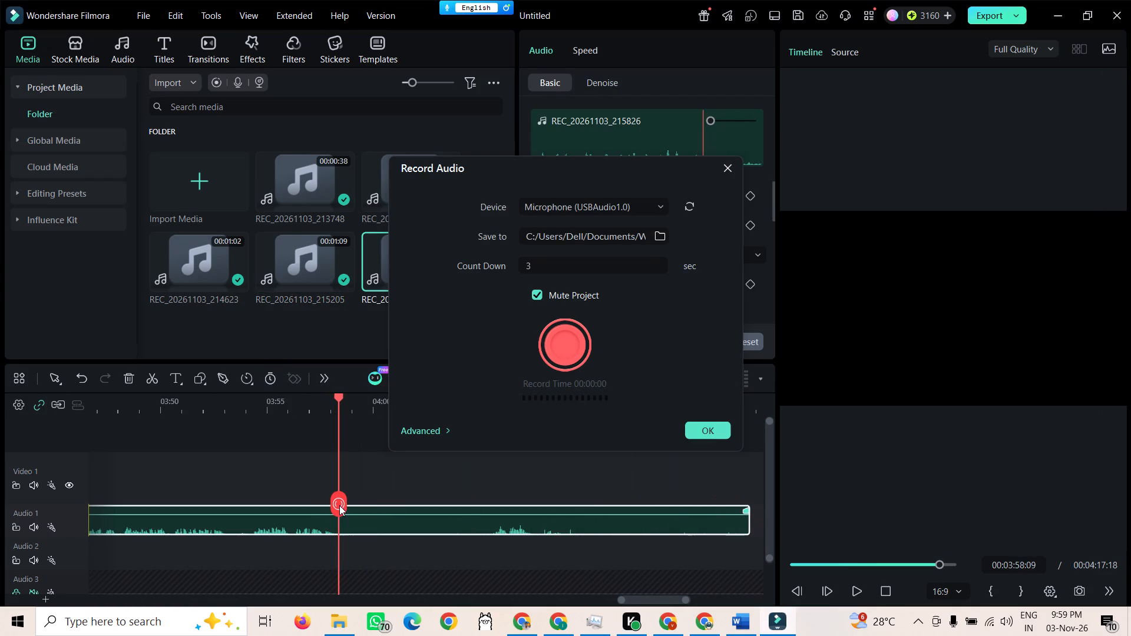
{"action": "left_click_drag", "start_coordinate": [339, 505], "coordinate": [341, 505]}
{"action": "left_click", "coordinate": [341, 505]}
{"action": "left_click_drag", "start_coordinate": [342, 499], "coordinate": [489, 518]}
{"action": "left_click", "coordinate": [489, 518]}
{"action": "left_click", "coordinate": [457, 527]}
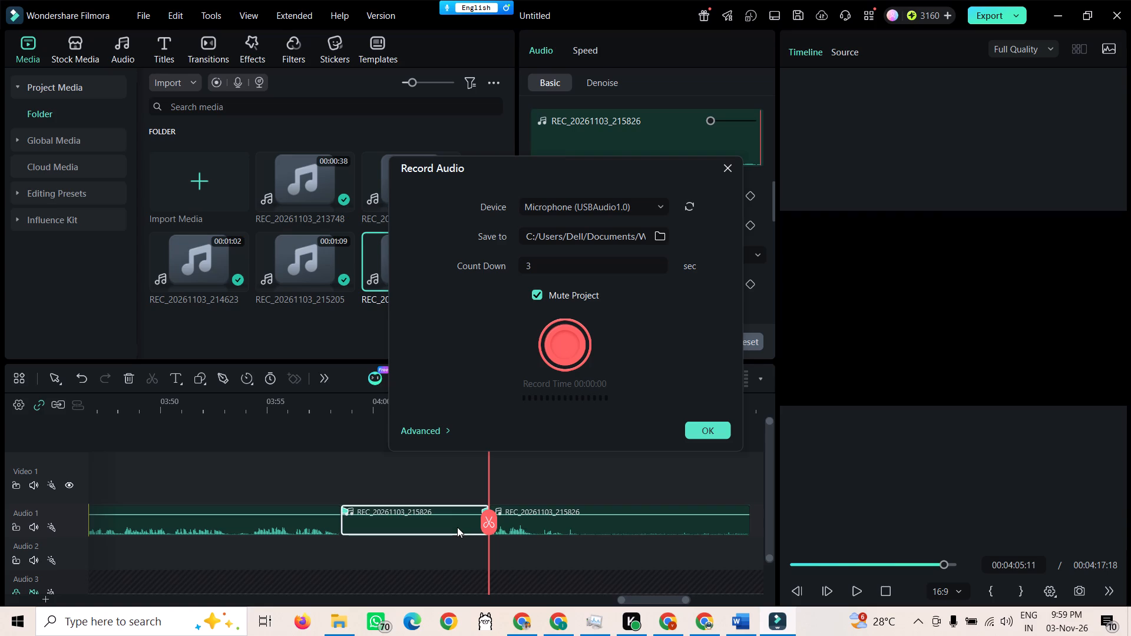
Split the section 5 recording at 04:00:20 and delete the leftover tail after the cut.
{"action": "left_click_drag", "start_coordinate": [349, 522], "coordinate": [426, 522]}
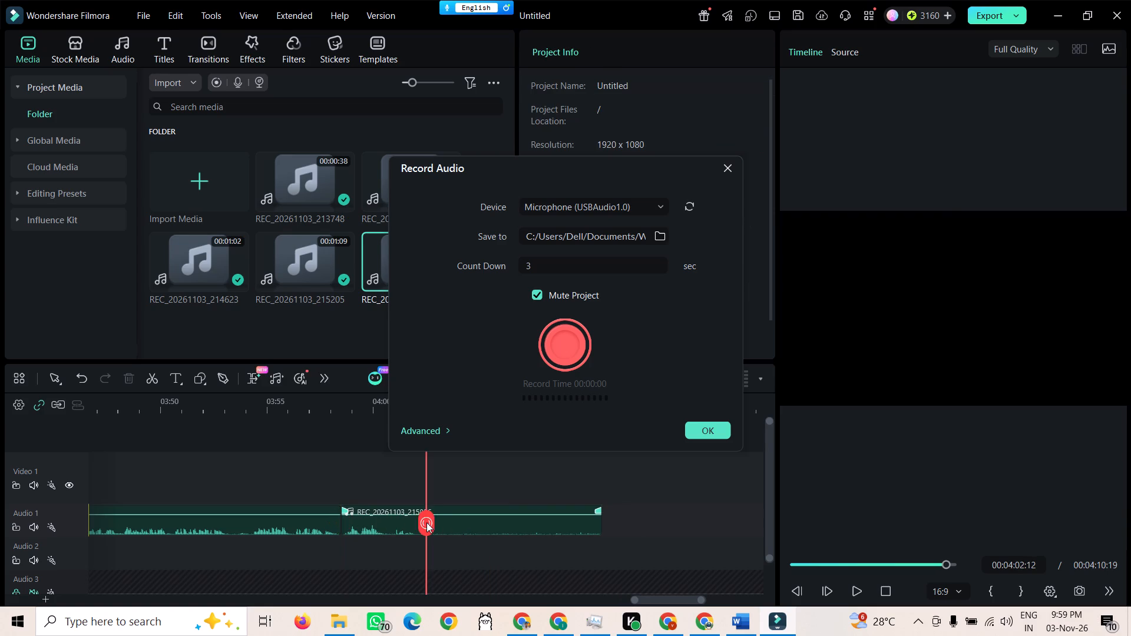
{"action": "left_click_drag", "start_coordinate": [426, 522], "coordinate": [391, 521]}
{"action": "left_click", "coordinate": [391, 521]}
{"action": "left_click", "coordinate": [435, 524]}
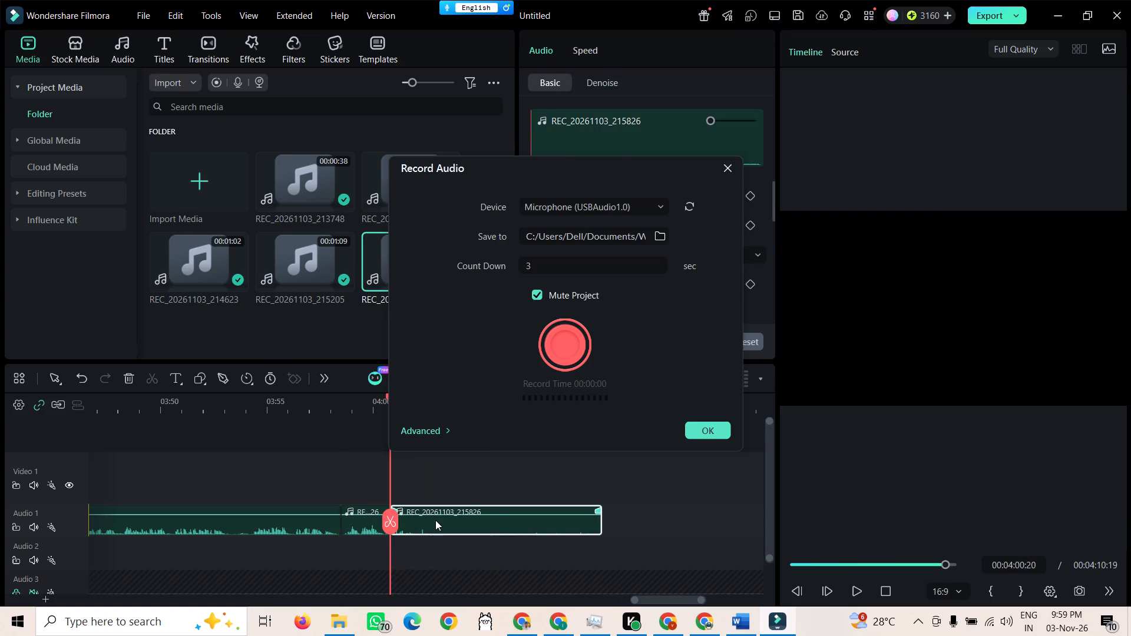
Move the playhead back to the start of the section 5 recording at 02:59:09 and close the audio recorder.
{"action": "left_click_drag", "start_coordinate": [391, 523], "coordinate": [0, 508]}
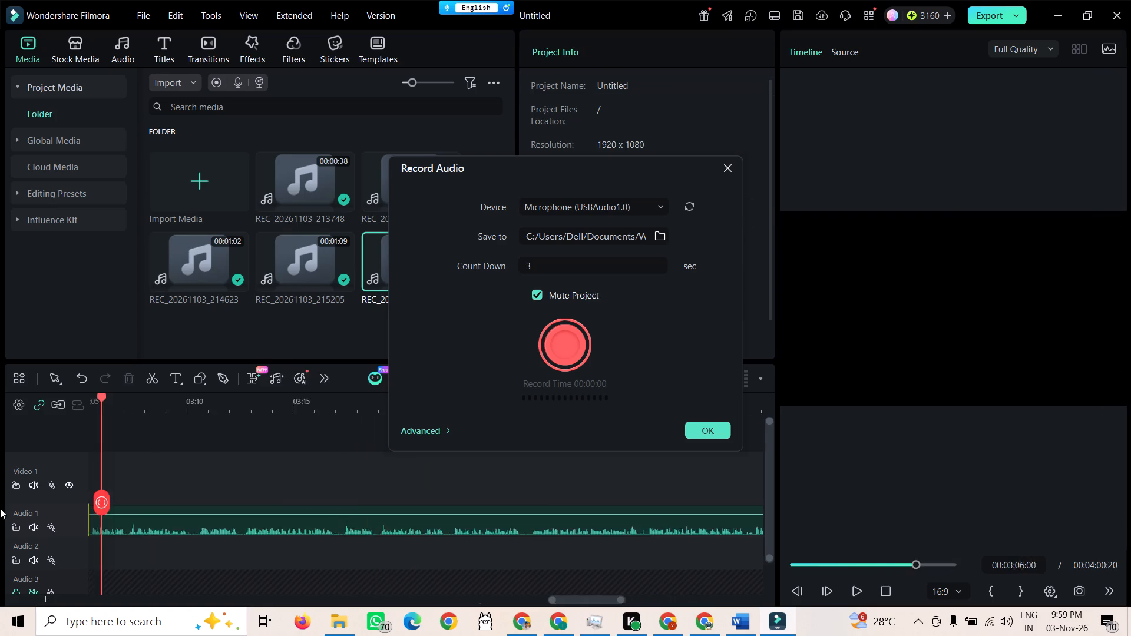
{"action": "left_click_drag", "start_coordinate": [0, 508], "coordinate": [659, 561]}
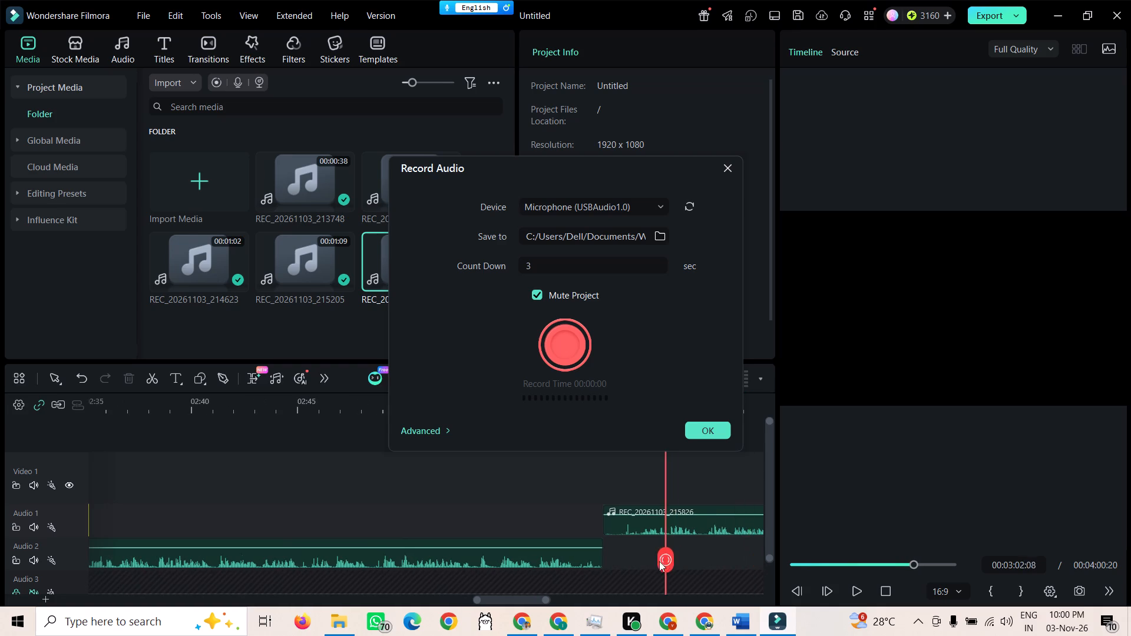
{"action": "left_click_drag", "start_coordinate": [659, 561], "coordinate": [602, 565]}
{"action": "left_click", "coordinate": [729, 173]}
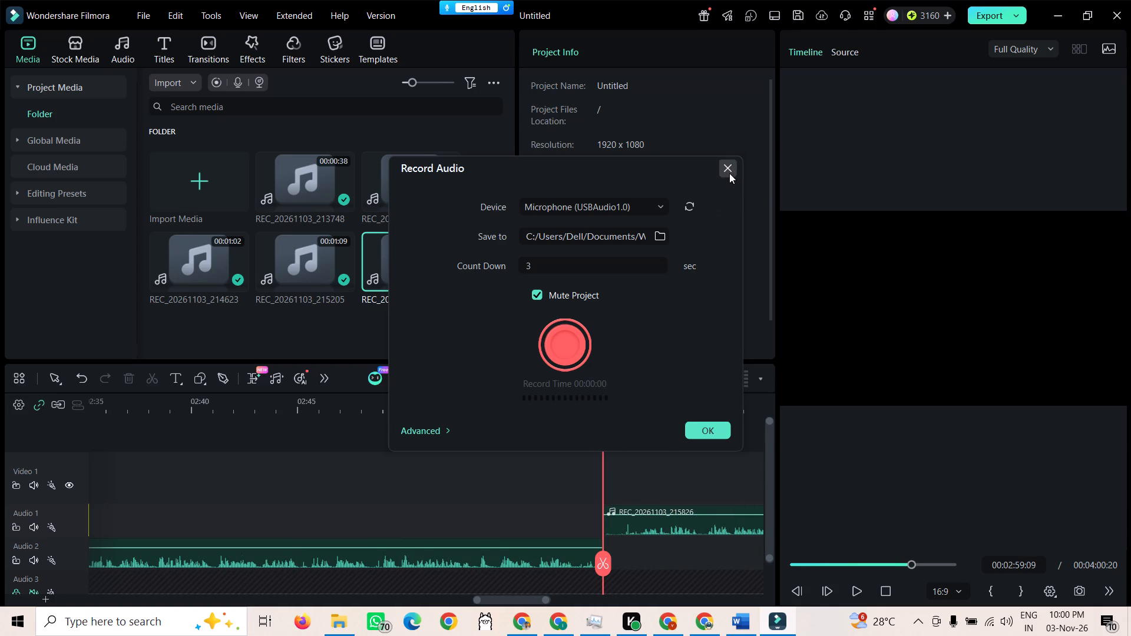
Play the section 5 recording on Audio 1 and raise its clip volume to 13.46 dB.
{"action": "key", "text": "space"}
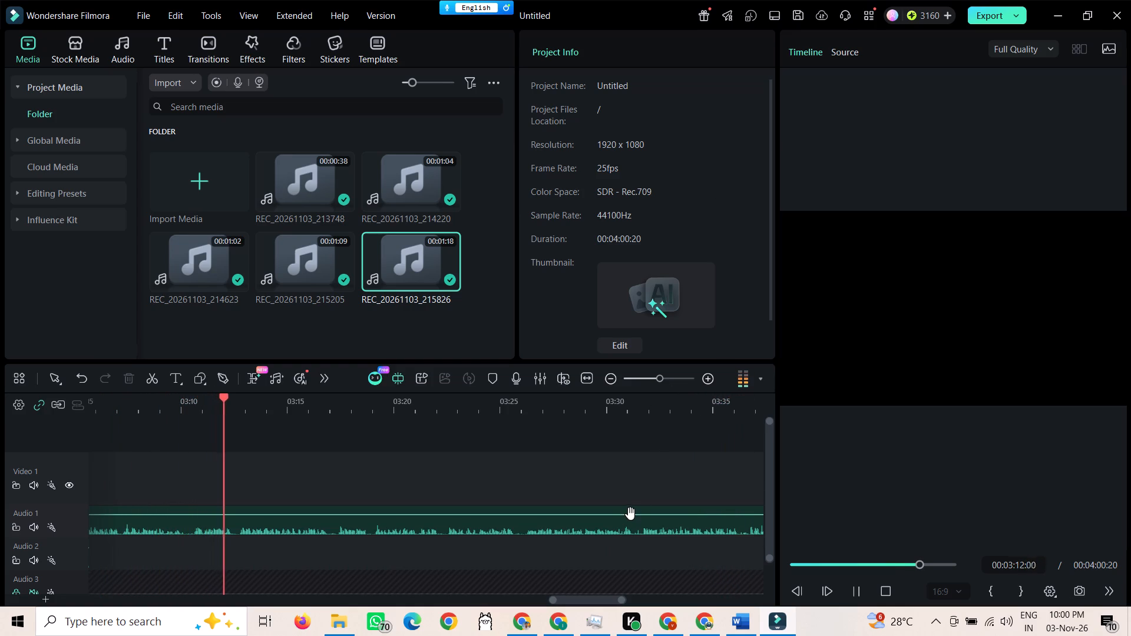
{"action": "left_click_drag", "start_coordinate": [630, 514], "coordinate": [632, 507]}
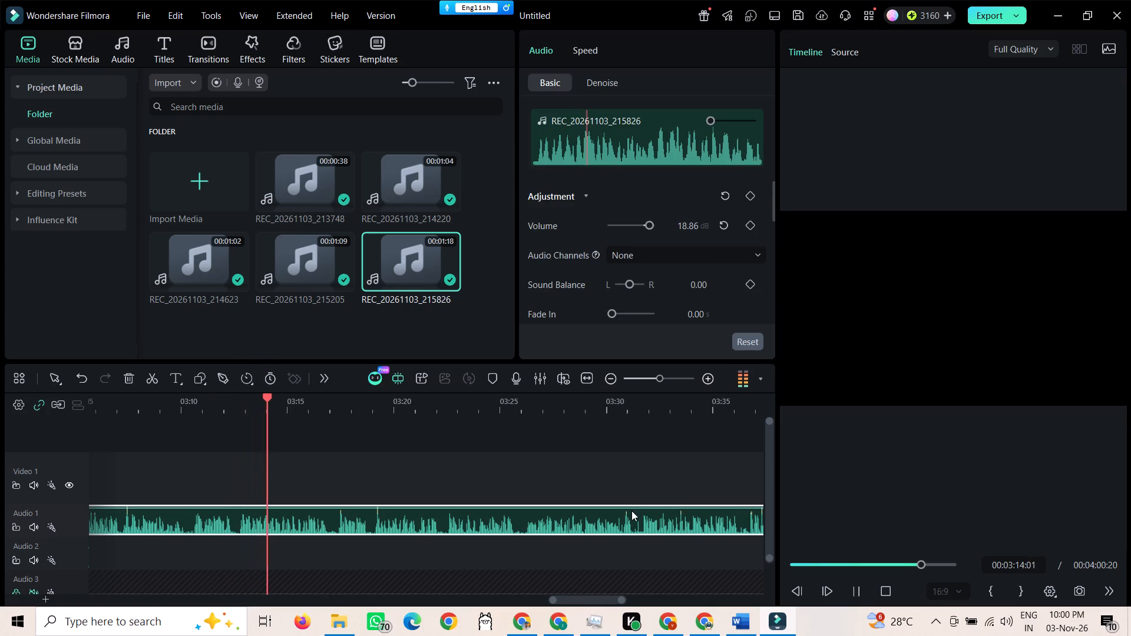
{"action": "left_click", "coordinate": [630, 507]}
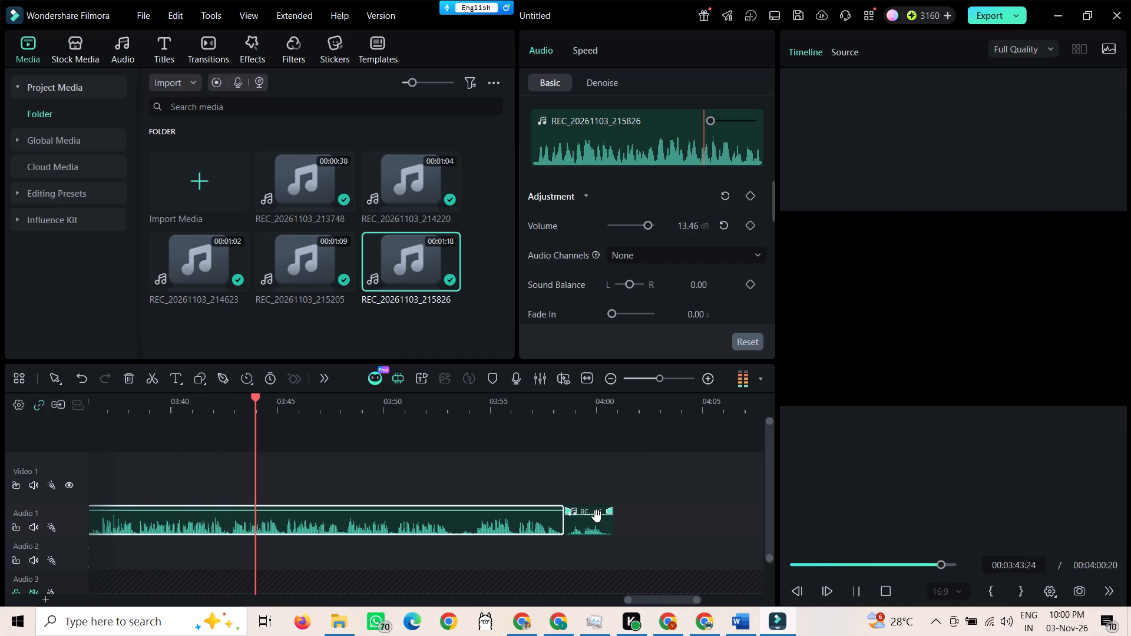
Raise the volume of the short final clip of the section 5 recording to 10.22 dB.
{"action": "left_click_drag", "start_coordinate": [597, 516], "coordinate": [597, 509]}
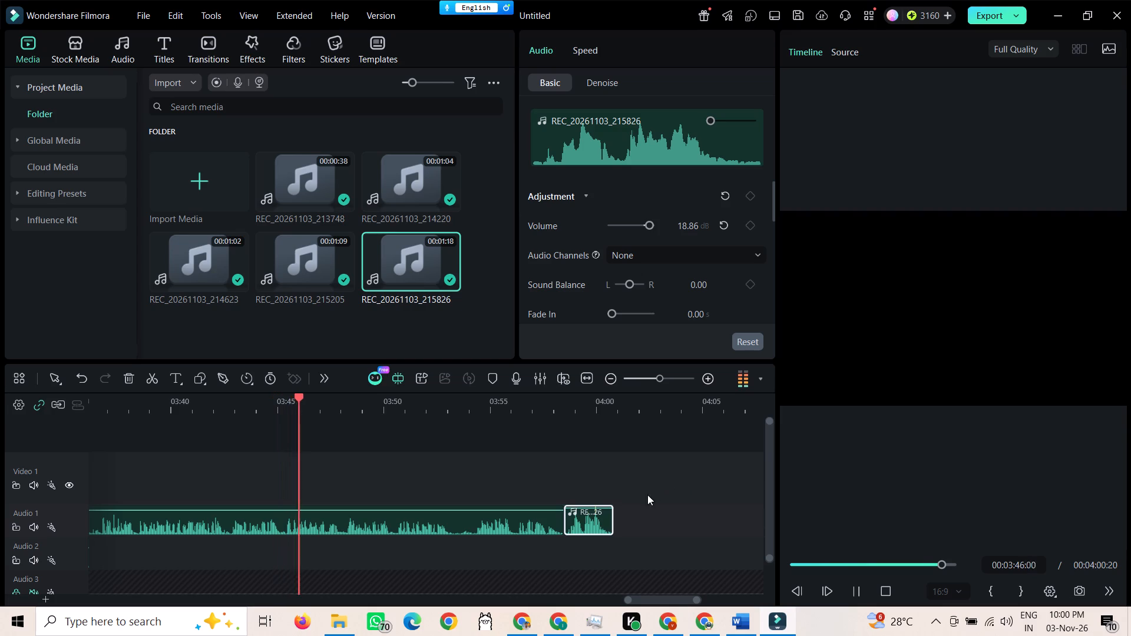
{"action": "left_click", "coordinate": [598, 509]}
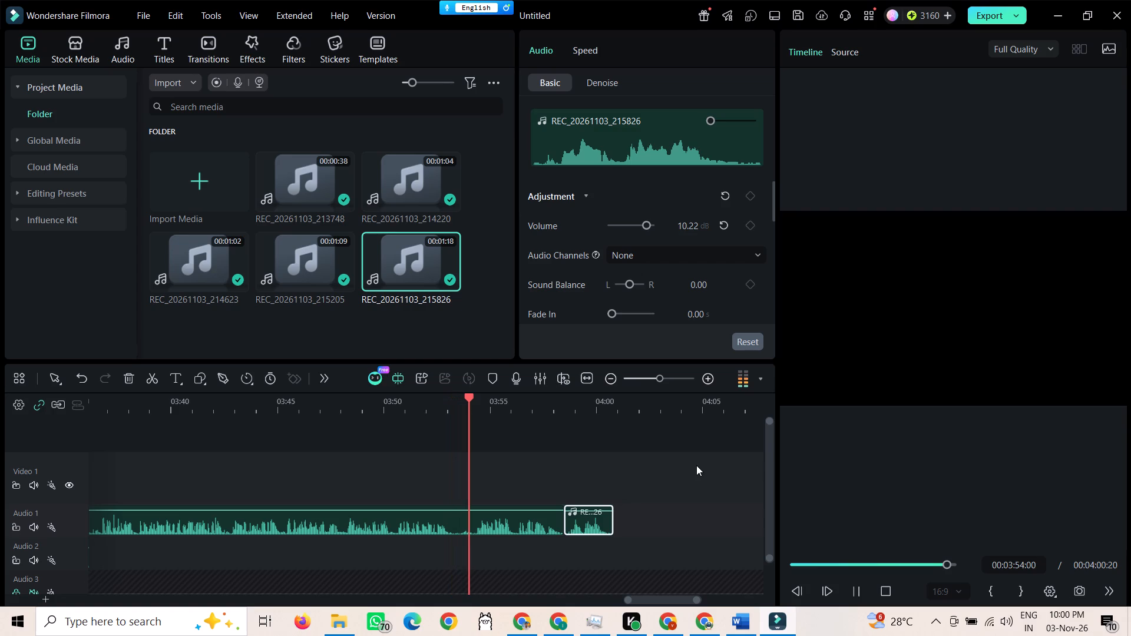
Split the section 5 recording at 03:53:03 and 03:54:13 and delete the piece between the two cuts.
{"action": "key", "text": "space"}
{"action": "left_click_drag", "start_coordinate": [472, 562], "coordinate": [455, 558]}
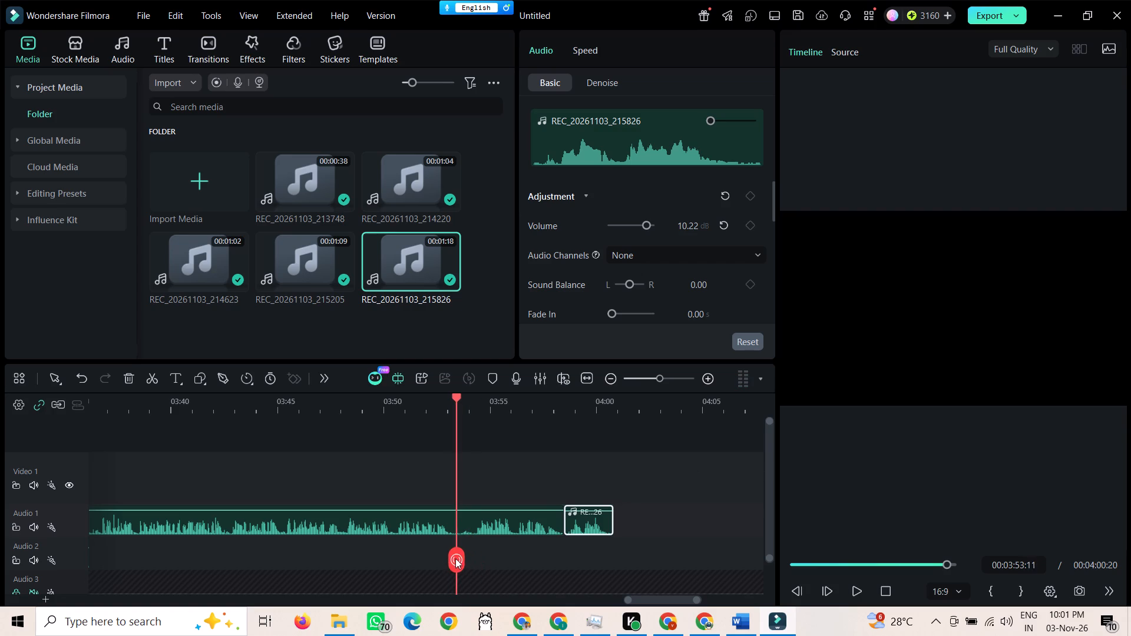
{"action": "left_click_drag", "start_coordinate": [455, 558], "coordinate": [450, 557]}
{"action": "left_click", "coordinate": [449, 557]}
{"action": "left_click_drag", "start_coordinate": [449, 556], "coordinate": [459, 556]}
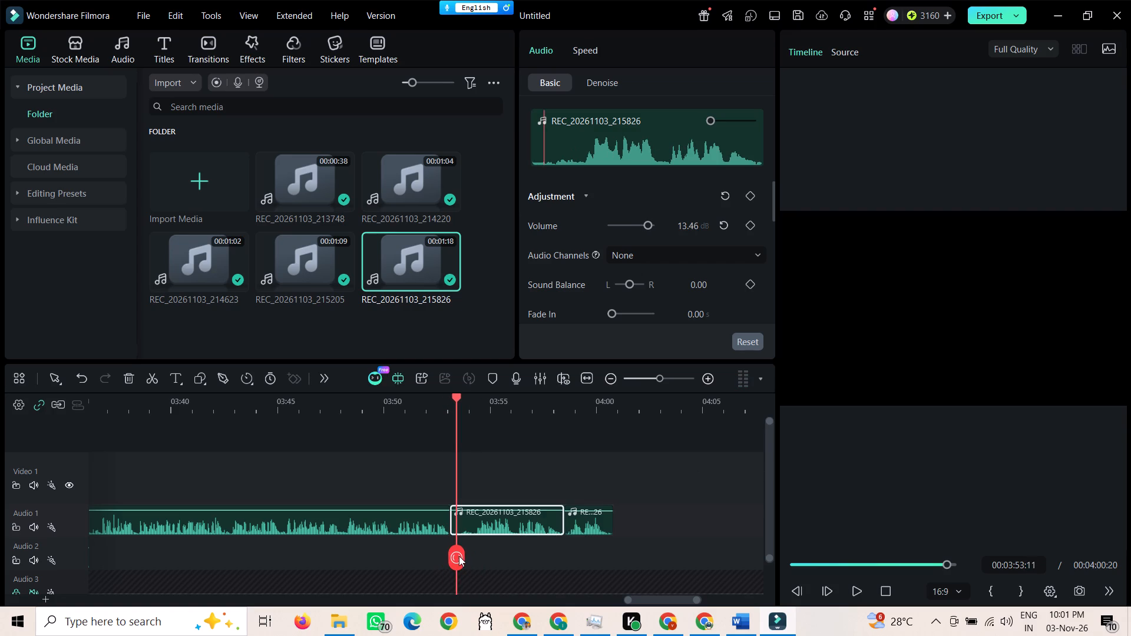
{"action": "left_click_drag", "start_coordinate": [459, 556], "coordinate": [465, 556]}
{"action": "key", "text": "space"}
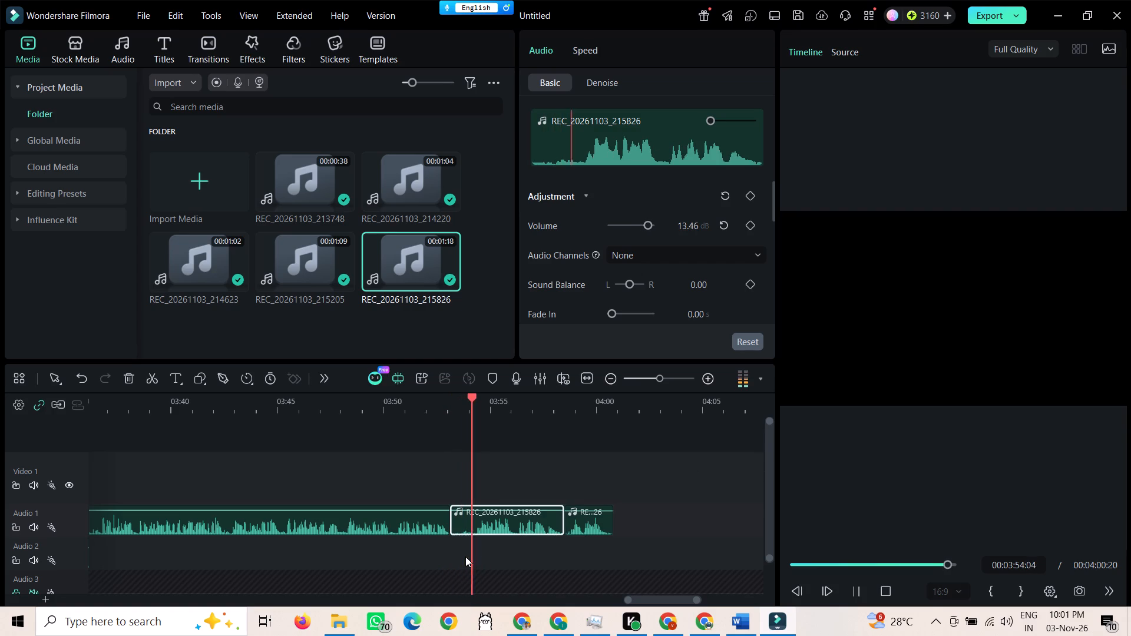
{"action": "key", "text": "space"}
{"action": "left_click_drag", "start_coordinate": [491, 559], "coordinate": [482, 558]}
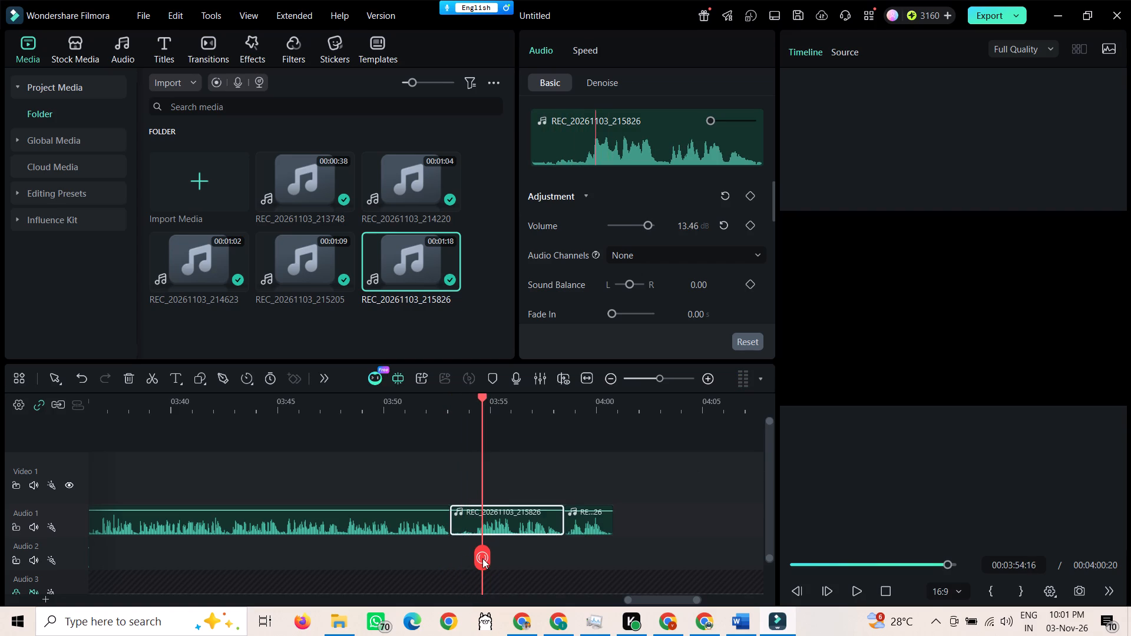
{"action": "left_click_drag", "start_coordinate": [482, 558], "coordinate": [480, 558]}
{"action": "left_click", "coordinate": [480, 558]}
{"action": "left_click", "coordinate": [471, 527]}
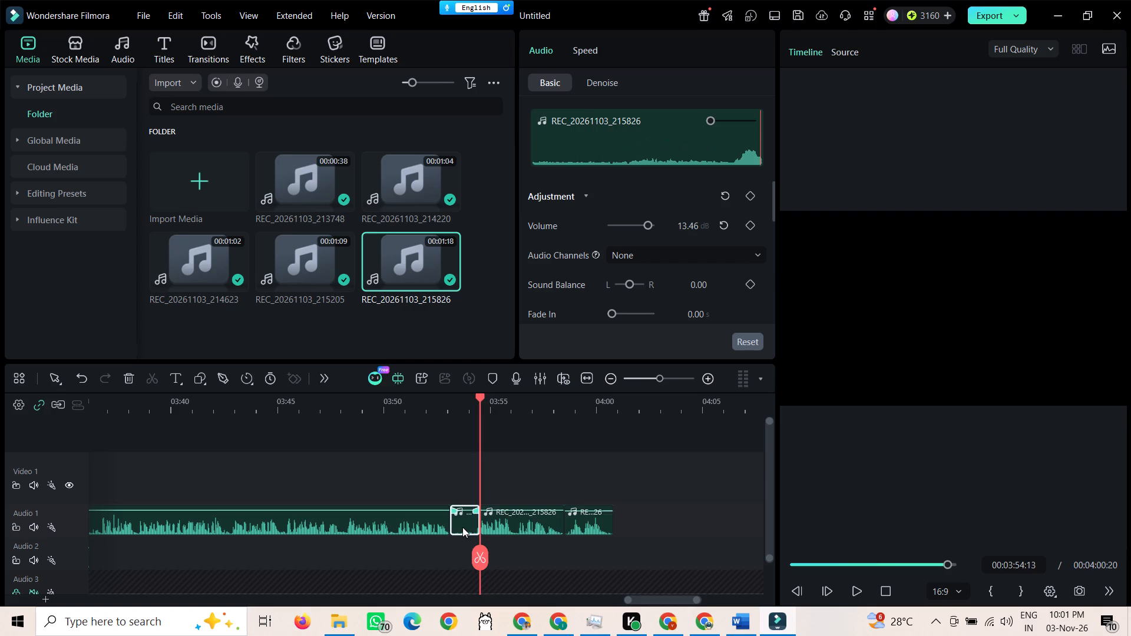
{"action": "key", "text": "Delete"}
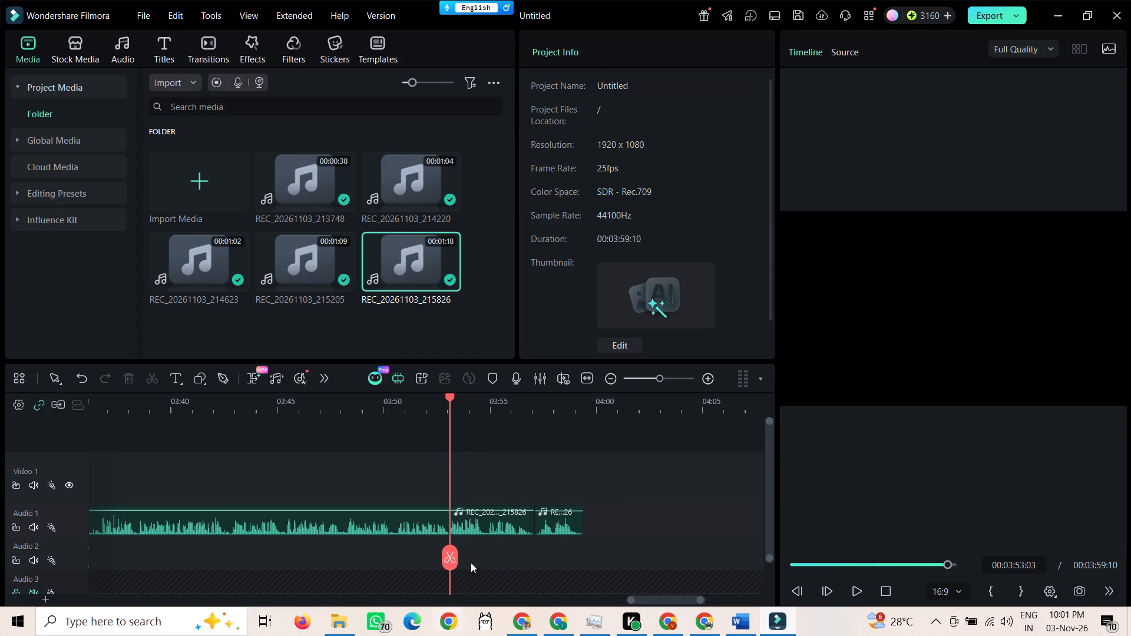
Split the section 5 recording at 03:52:22 and delete the sliver between that cut and 03:53:03.
{"action": "left_click_drag", "start_coordinate": [455, 559], "coordinate": [412, 552]}
{"action": "key", "text": "space"}
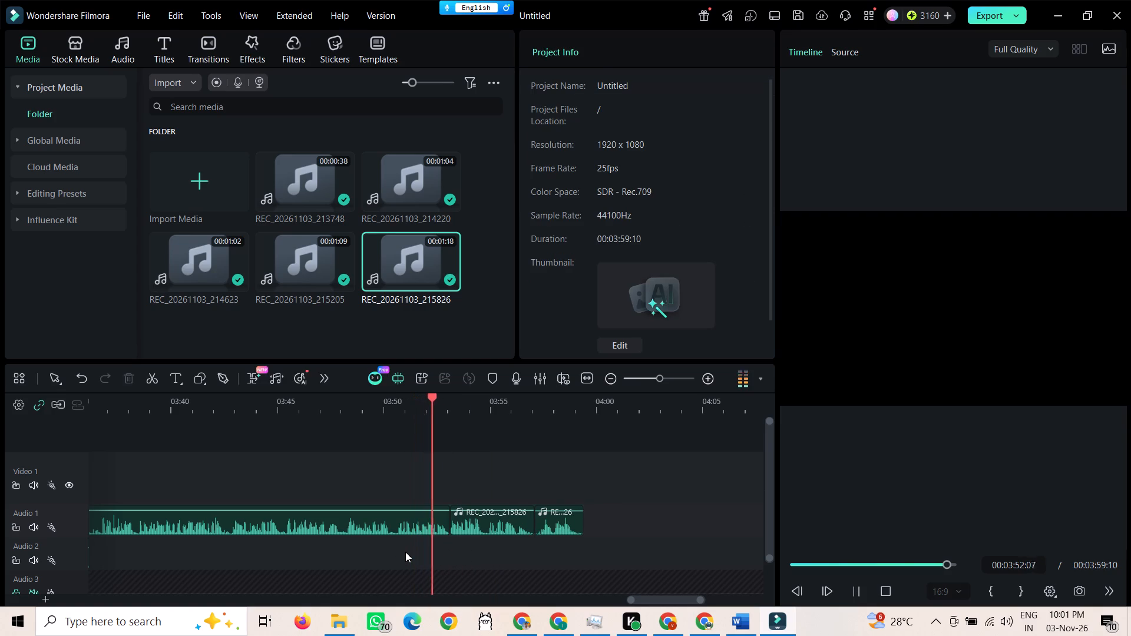
{"action": "key", "text": "space"}
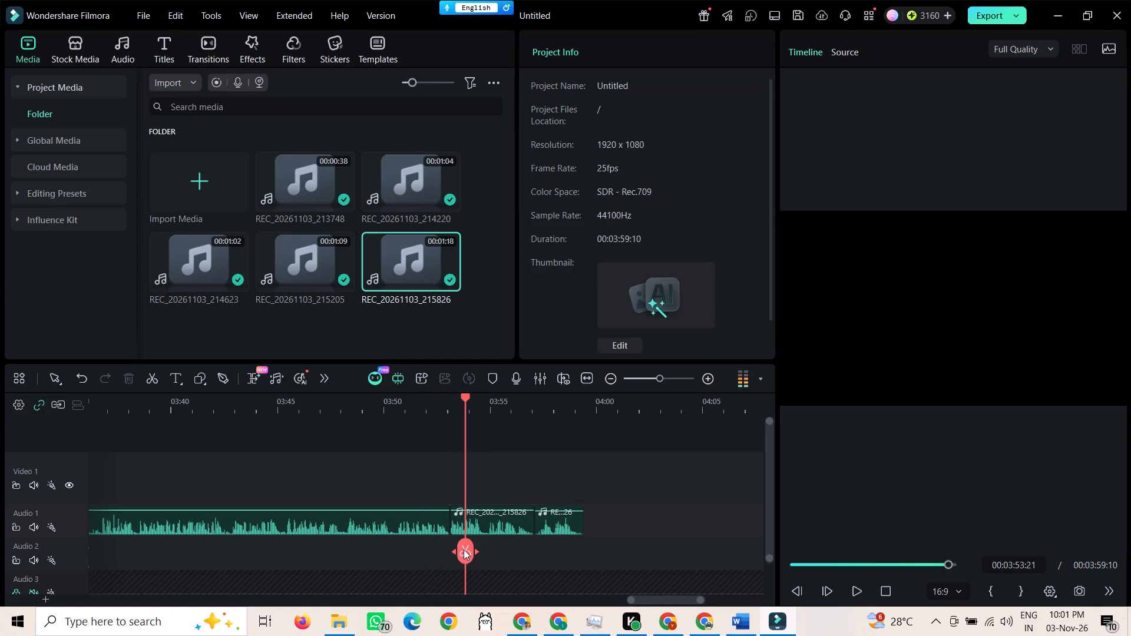
{"action": "left_click_drag", "start_coordinate": [464, 549], "coordinate": [445, 555]}
{"action": "left_click", "coordinate": [445, 555]}
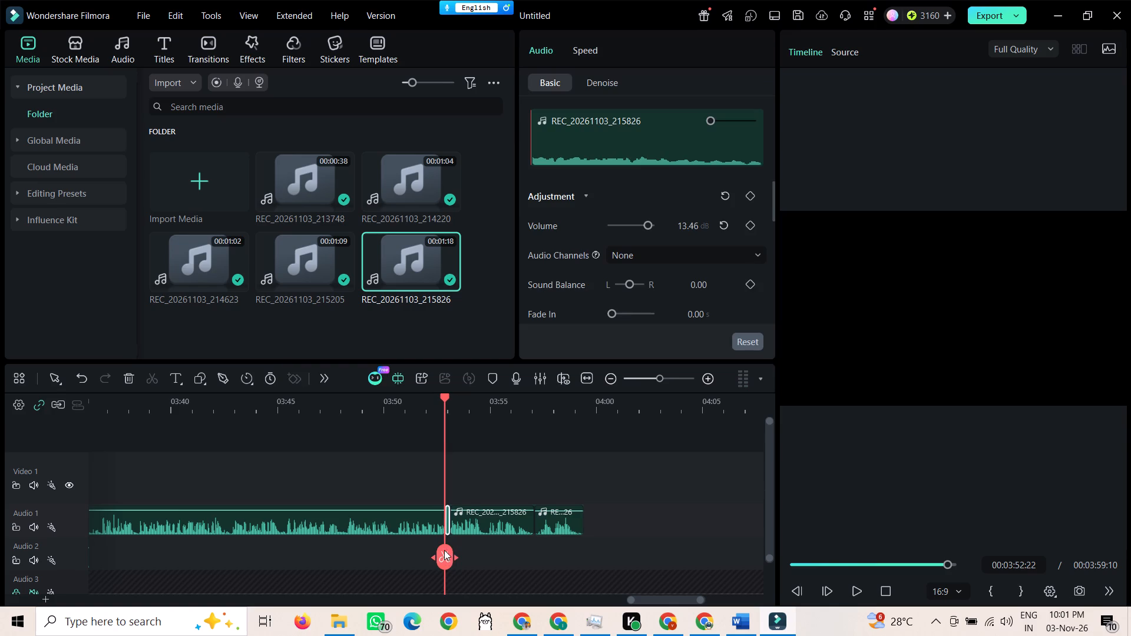
{"action": "scroll", "coordinate": [444, 538], "scroll_direction": "up", "scroll_amount": 8, "text": "ctrl"}
{"action": "left_click_drag", "start_coordinate": [425, 557], "coordinate": [378, 553]}
{"action": "key", "text": "space"}
{"action": "key", "text": "space"}
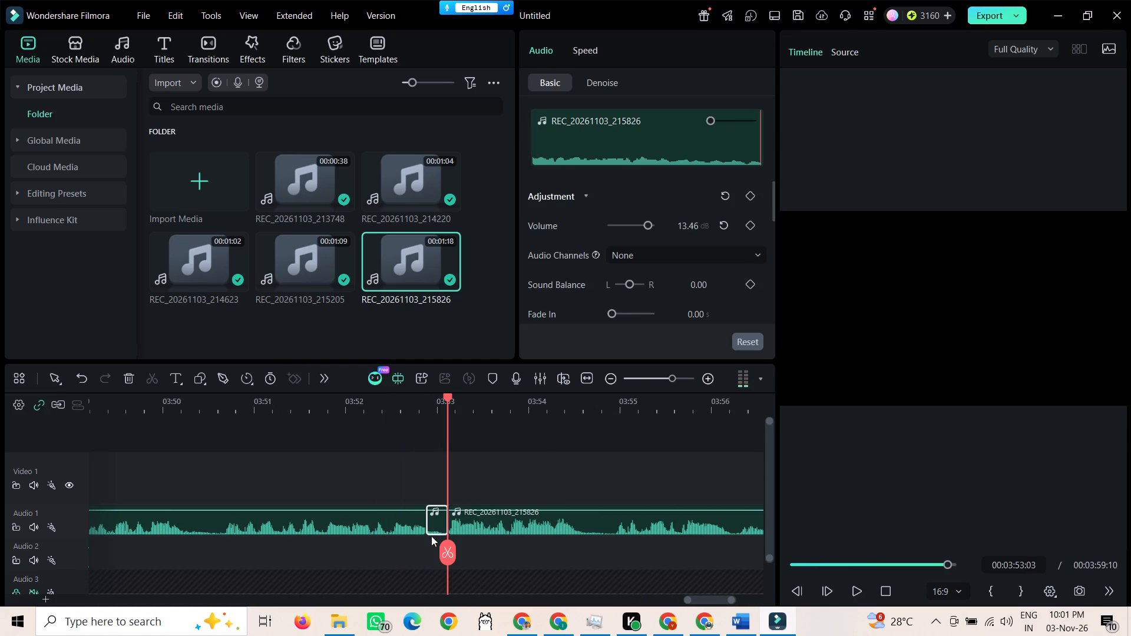
{"action": "left_click", "coordinate": [432, 519]}
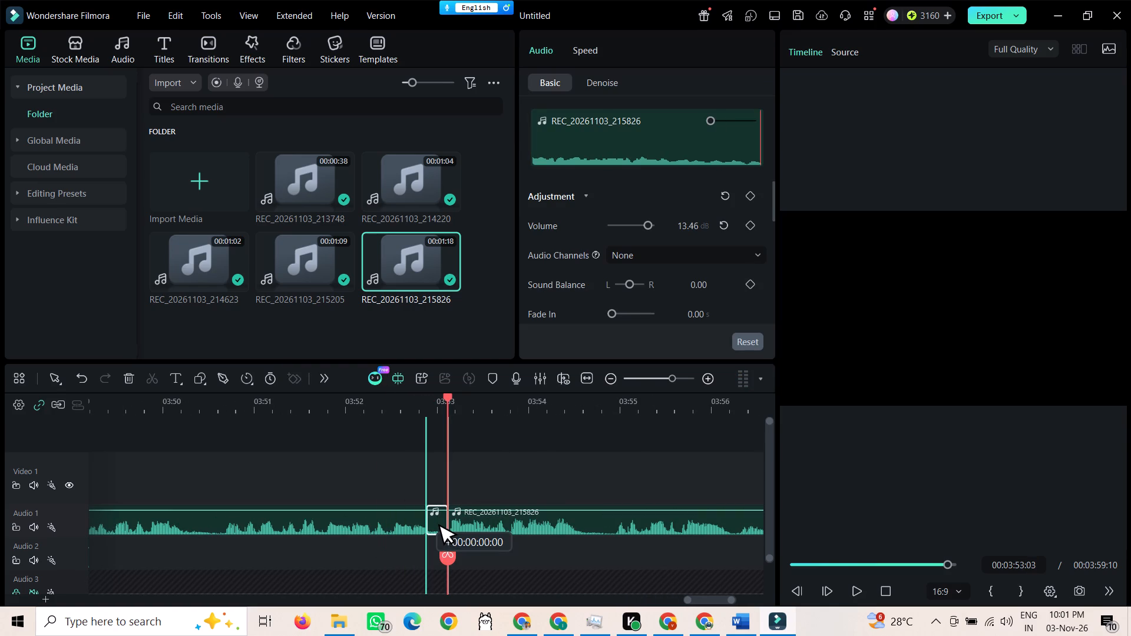
{"action": "left_click", "coordinate": [429, 518]}
{"action": "key", "text": "Delete"}
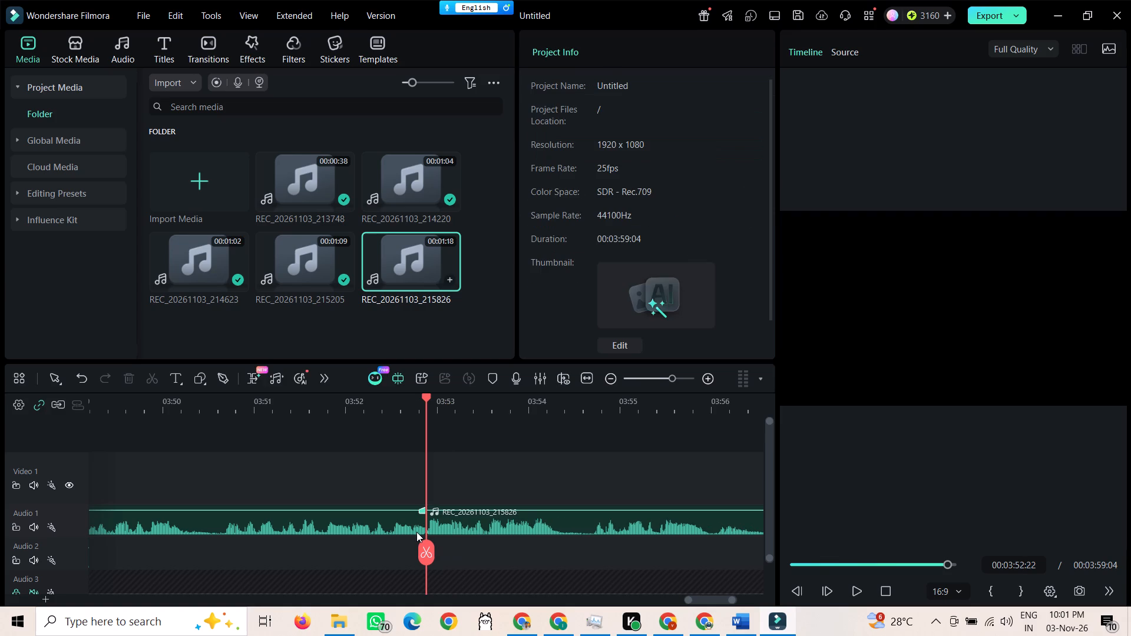
Play back the section 5 recording across the join at 03:52:22 and on to its end.
{"action": "left_click_drag", "start_coordinate": [429, 546], "coordinate": [406, 547]}
{"action": "key", "text": "space"}
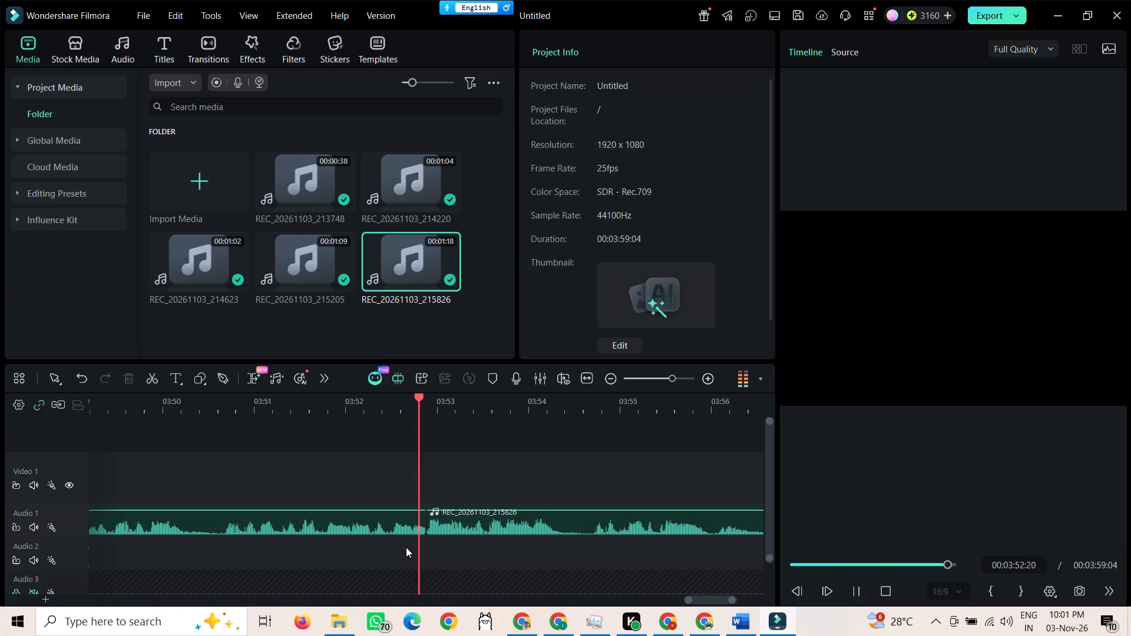
{"action": "key", "text": "space"}
{"action": "left_click_drag", "start_coordinate": [519, 554], "coordinate": [252, 562]}
{"action": "key", "text": "space"}
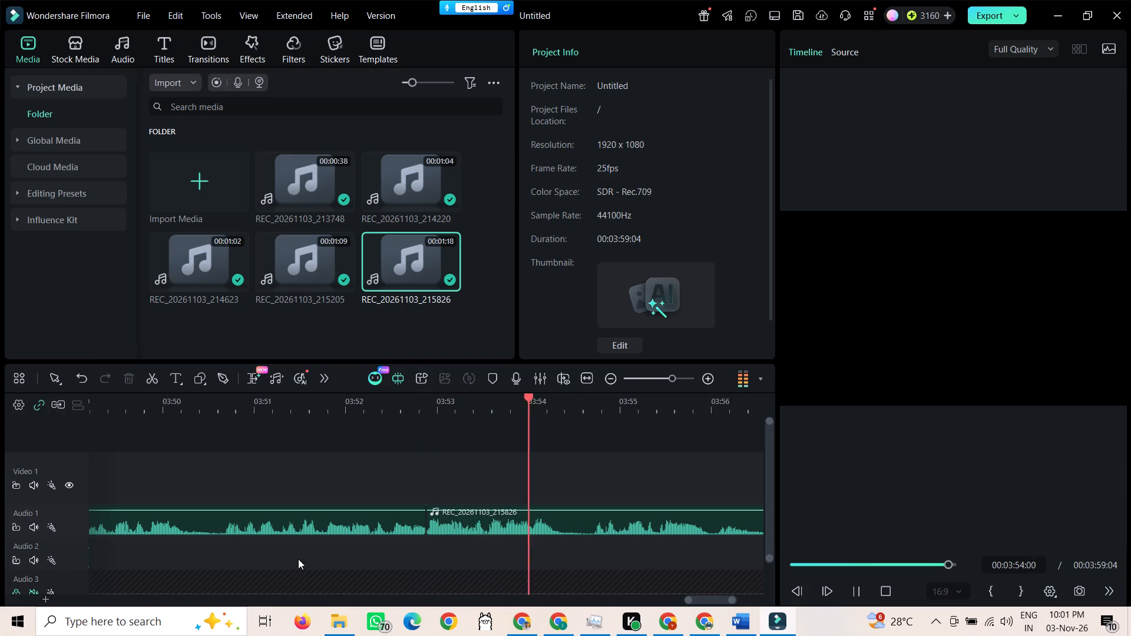
{"action": "scroll", "coordinate": [298, 559], "scroll_direction": "down", "scroll_amount": 3, "text": "ctrl"}
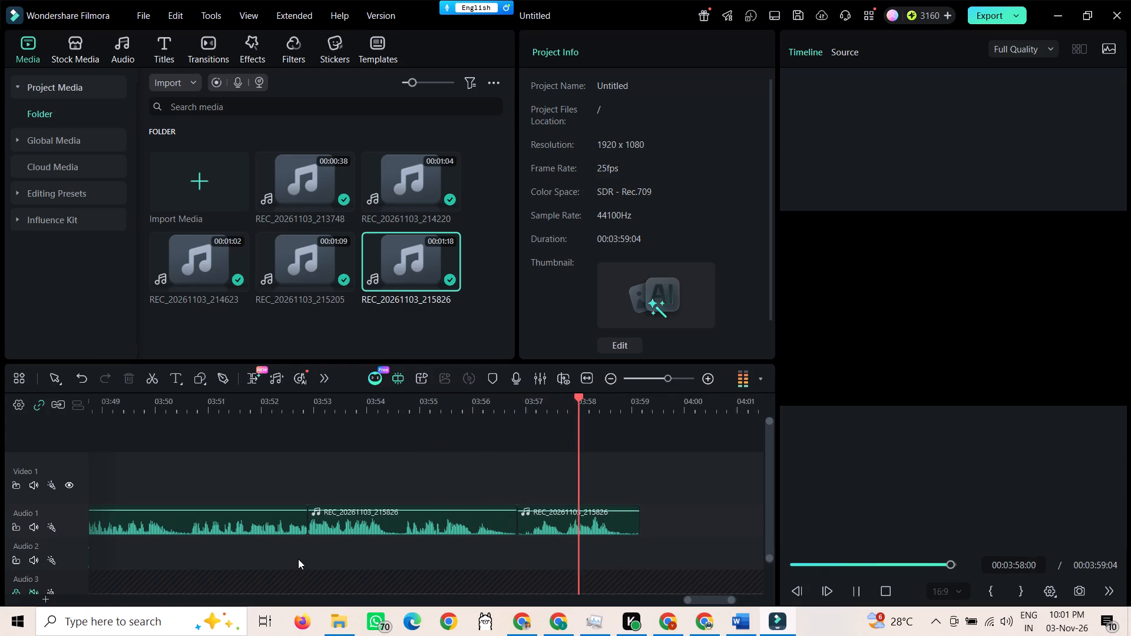
{"action": "key", "text": "space"}
{"action": "key", "text": "space"}
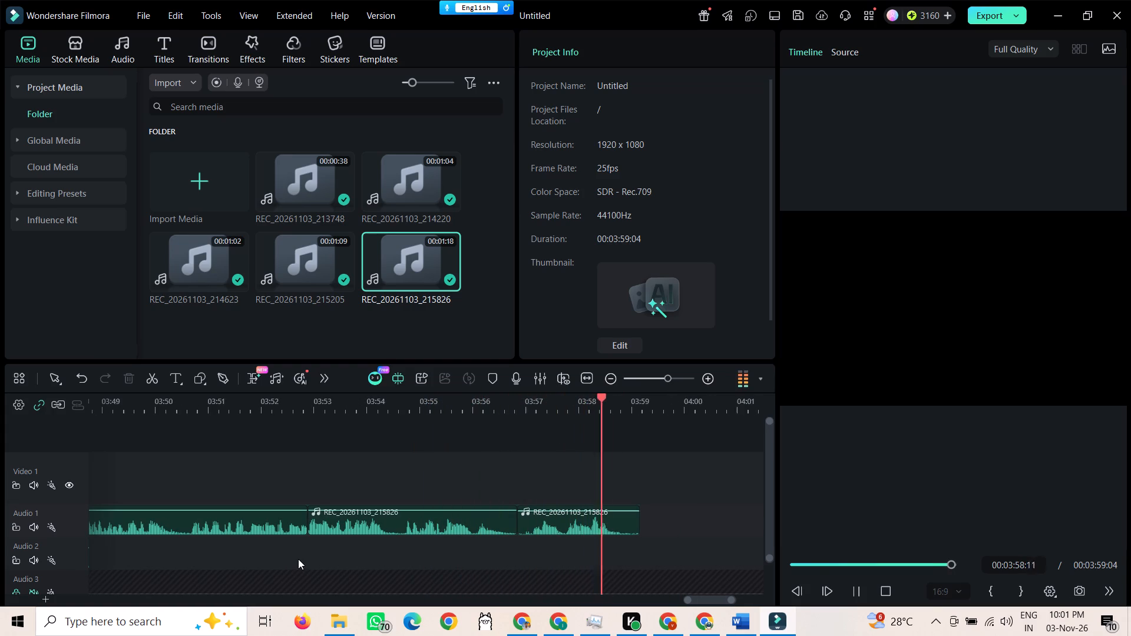
{"action": "key", "text": "space"}
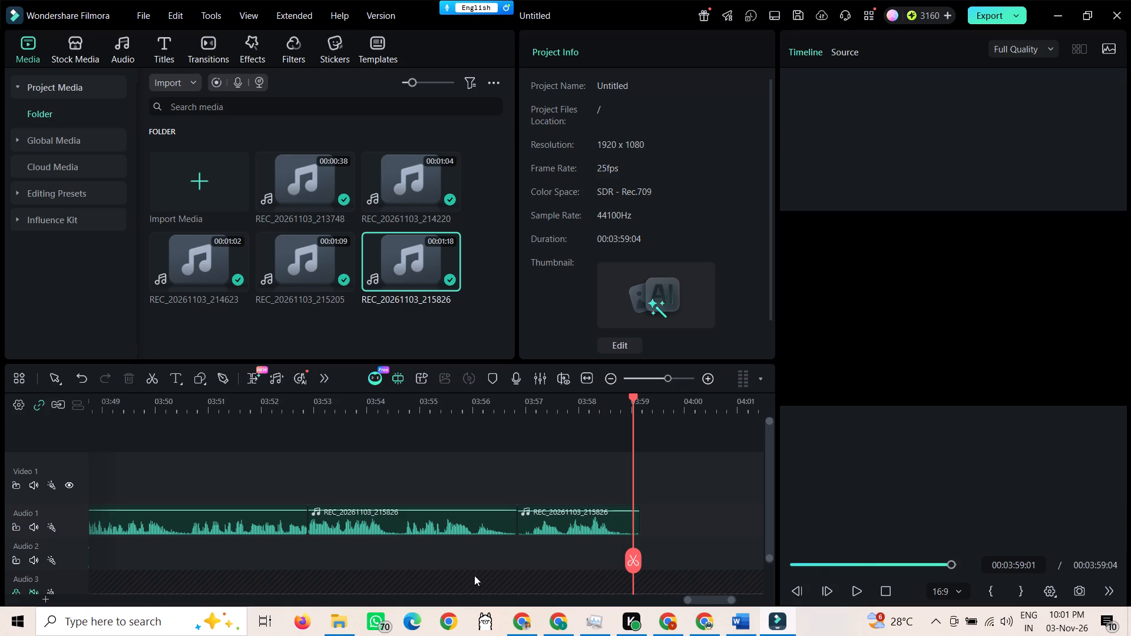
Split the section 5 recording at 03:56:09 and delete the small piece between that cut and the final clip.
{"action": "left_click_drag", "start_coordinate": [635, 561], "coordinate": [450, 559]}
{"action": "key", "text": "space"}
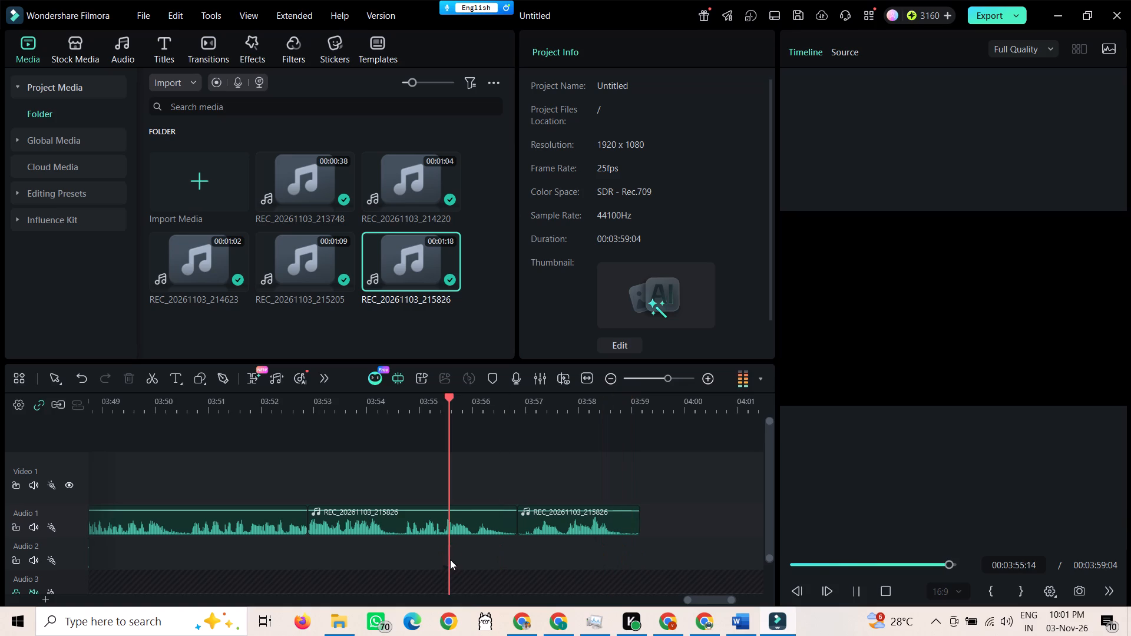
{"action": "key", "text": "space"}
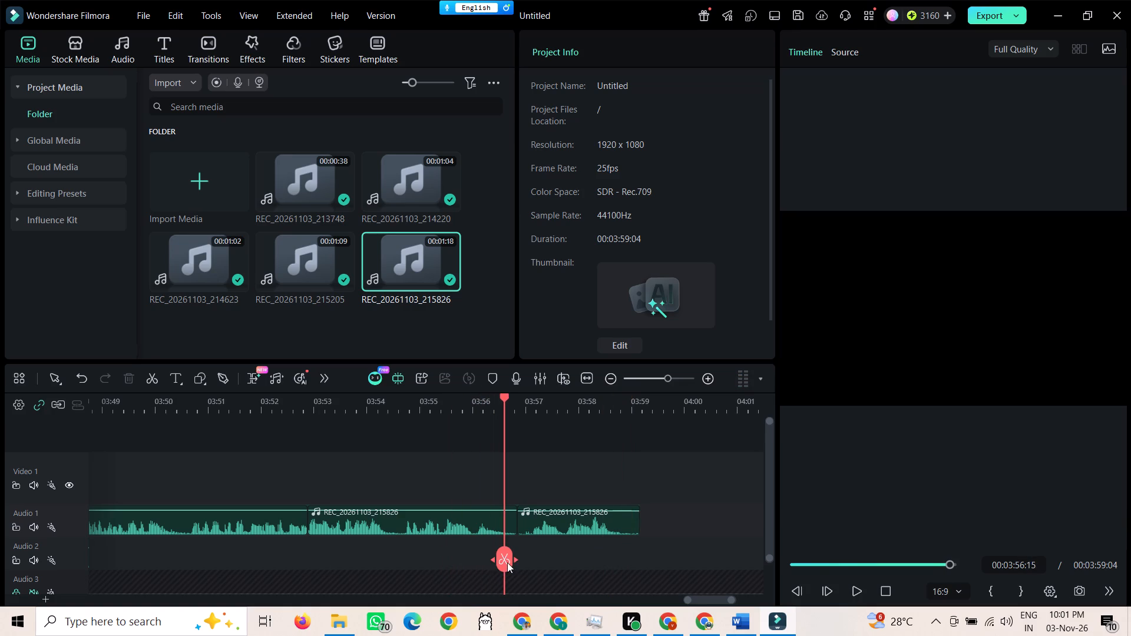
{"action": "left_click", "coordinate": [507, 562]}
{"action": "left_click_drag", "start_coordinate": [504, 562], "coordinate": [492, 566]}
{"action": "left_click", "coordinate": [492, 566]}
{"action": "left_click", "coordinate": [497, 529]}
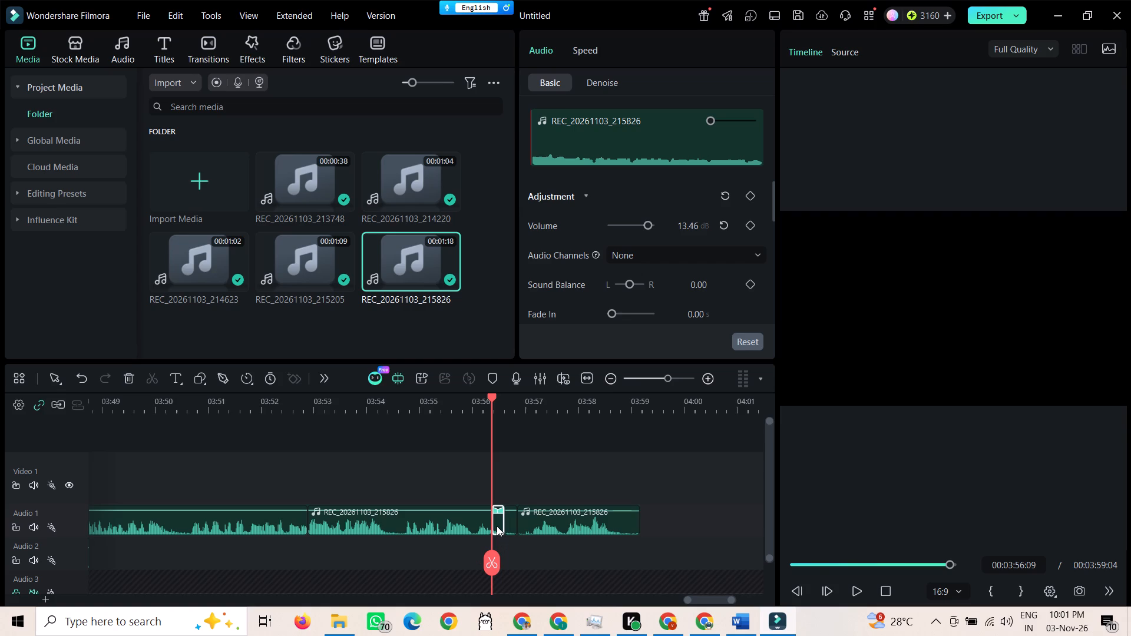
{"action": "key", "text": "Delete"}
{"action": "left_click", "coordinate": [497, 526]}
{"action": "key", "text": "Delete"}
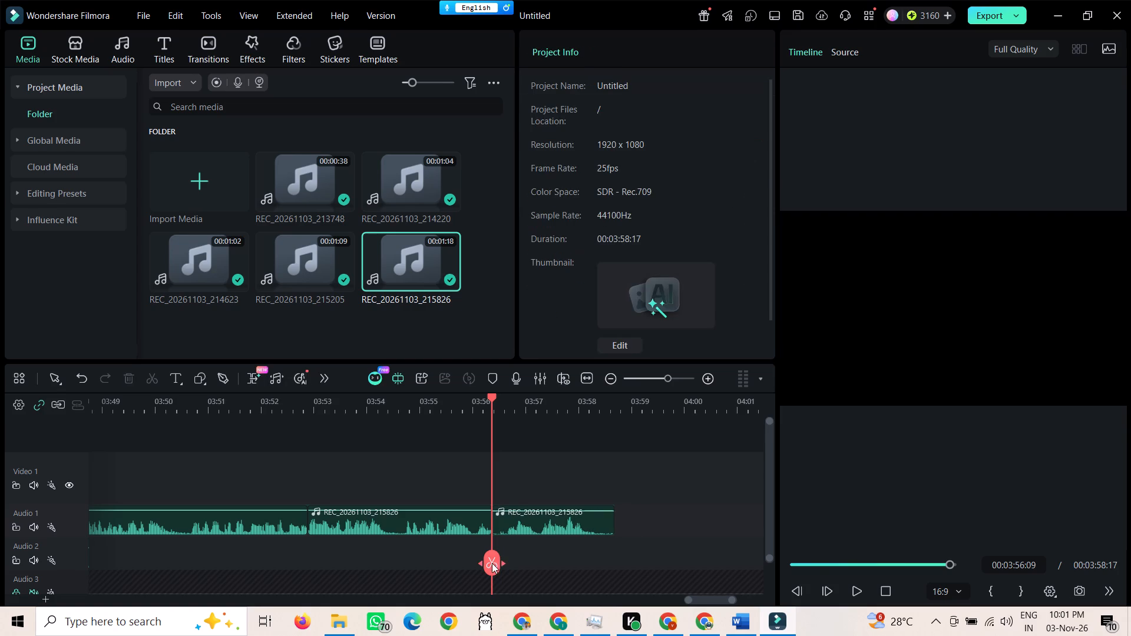
Review the ending of section 5, split it at 03:56:01, delete both pieces after the cut, and replay the ending.
{"action": "left_click_drag", "start_coordinate": [492, 563], "coordinate": [467, 565]}
{"action": "key", "text": "space"}
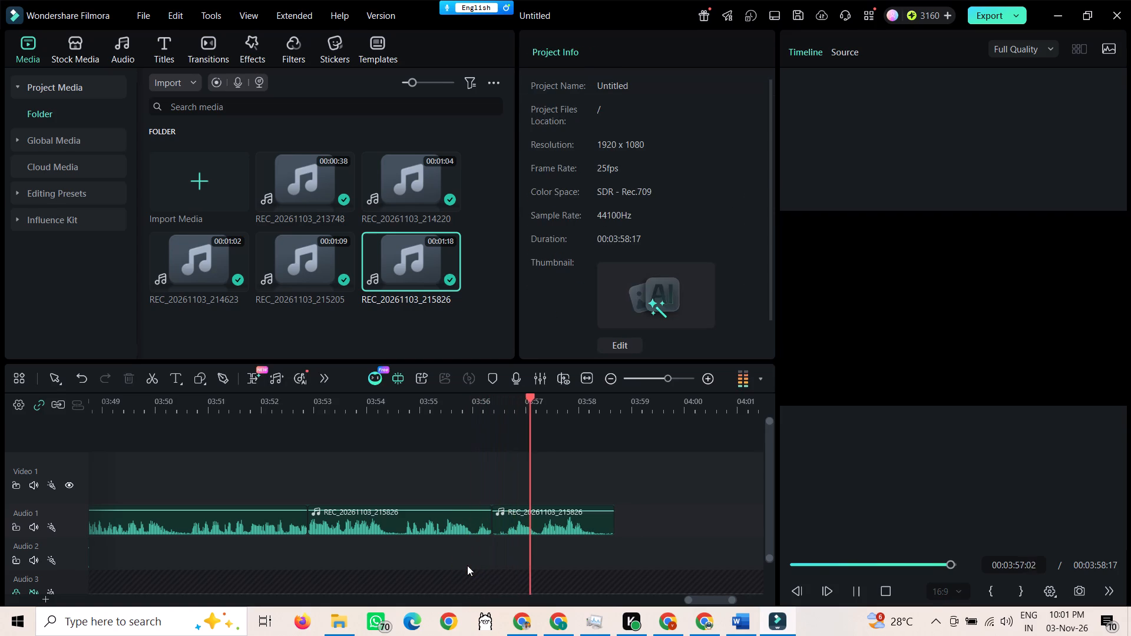
{"action": "key", "text": "space"}
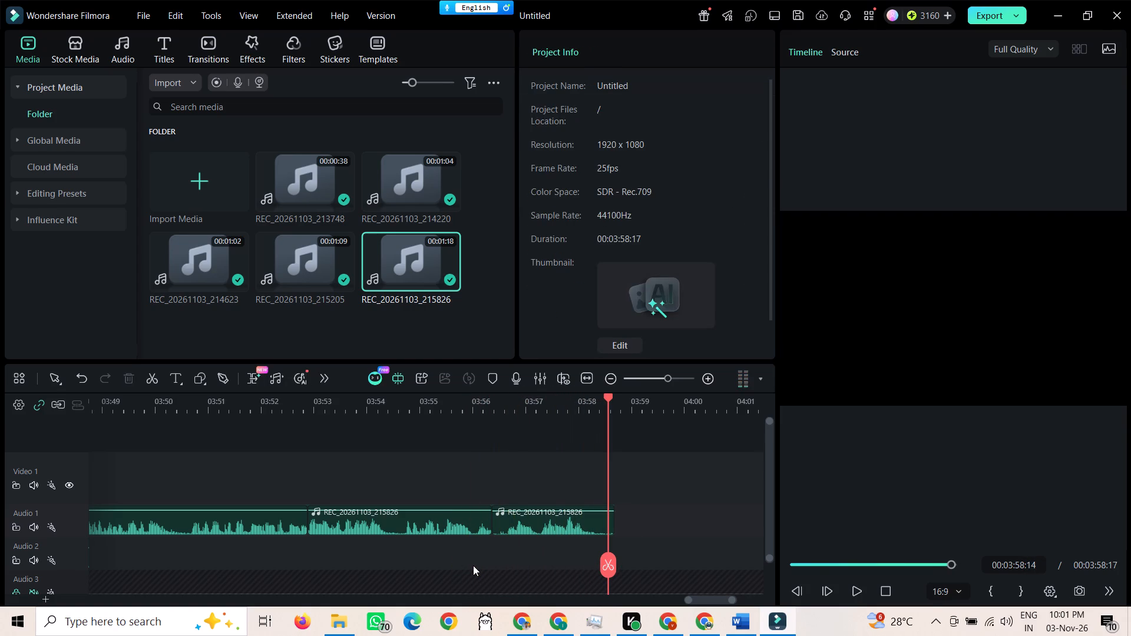
{"action": "left_click_drag", "start_coordinate": [607, 561], "coordinate": [430, 551]}
{"action": "key", "text": "space"}
{"action": "key", "text": "space"}
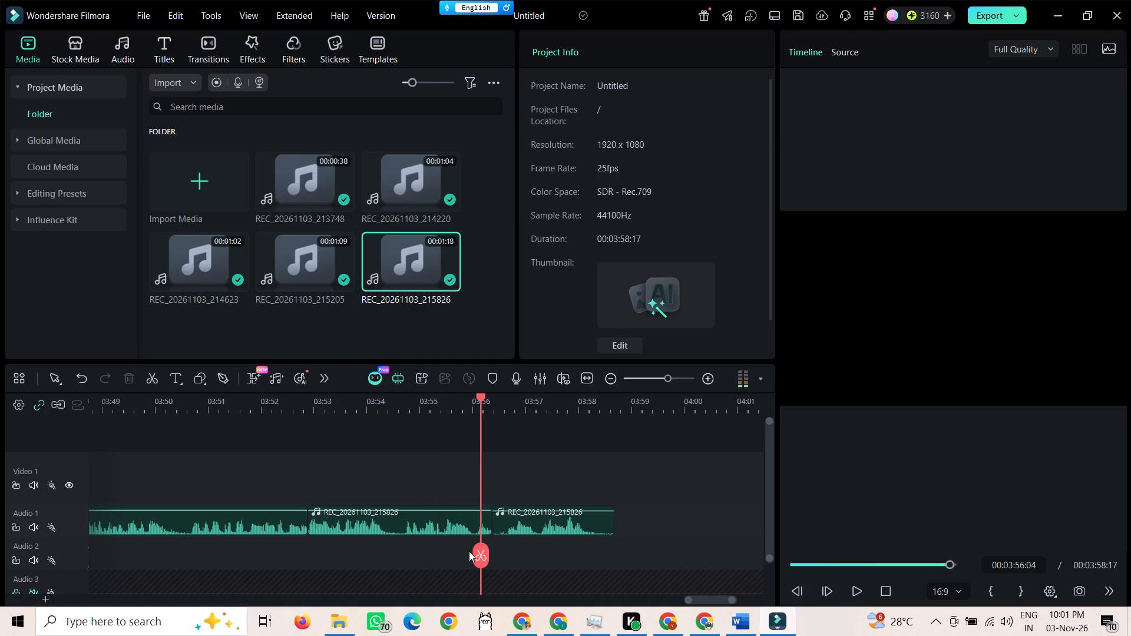
{"action": "left_click_drag", "start_coordinate": [482, 551], "coordinate": [475, 553]}
{"action": "left_click", "coordinate": [475, 553]}
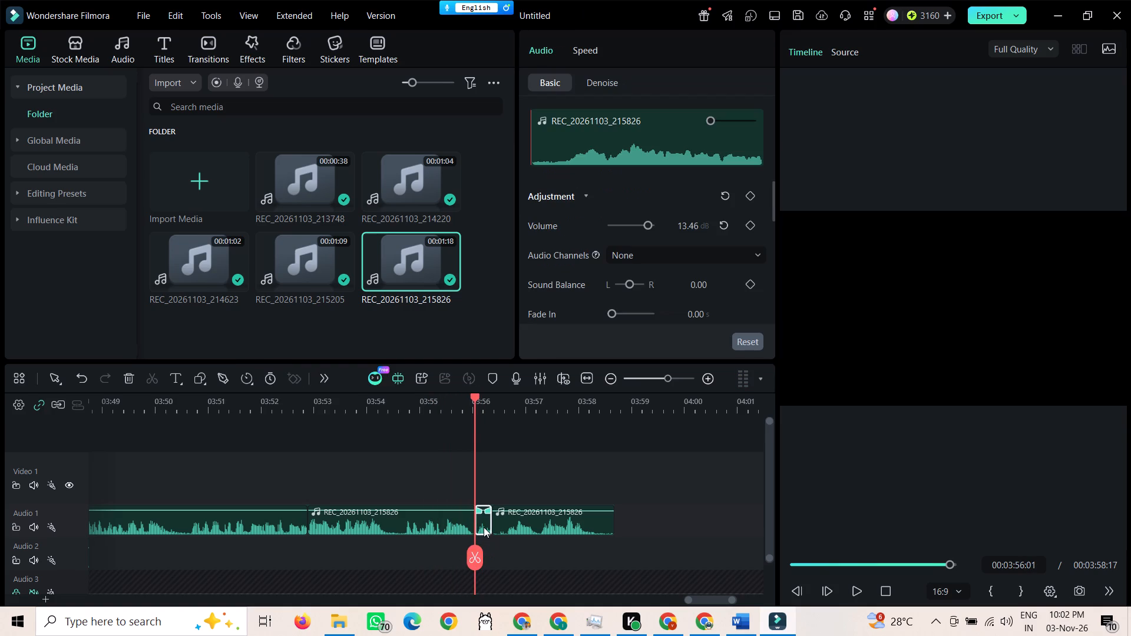
{"action": "left_click", "coordinate": [484, 527]}
{"action": "key", "text": "Delete"}
{"action": "left_click", "coordinate": [509, 526]}
{"action": "key", "text": "Delete"}
{"action": "left_click_drag", "start_coordinate": [475, 554], "coordinate": [401, 555]}
{"action": "key", "text": "space"}
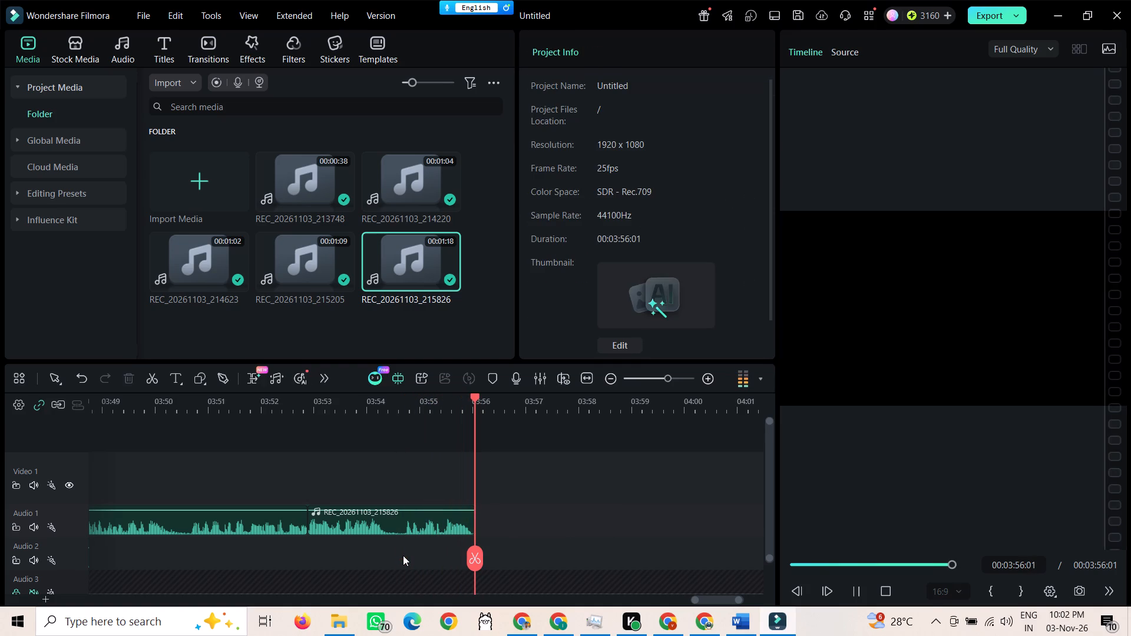
Switch to the Word script, look through section 6 on organic farming and the section 7 conclusion, and return to Filmora.
{"action": "left_click", "coordinate": [745, 614]}
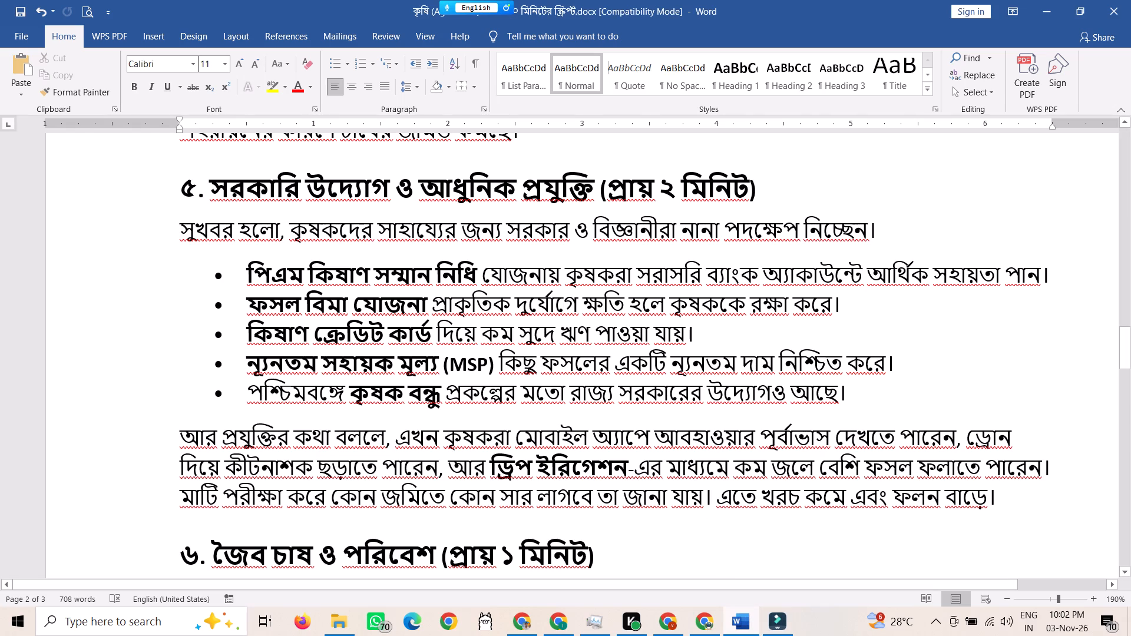
{"action": "scroll", "coordinate": [617, 502], "scroll_direction": "down", "scroll_amount": 3}
{"action": "scroll", "coordinate": [471, 438], "scroll_direction": "down", "scroll_amount": 3}
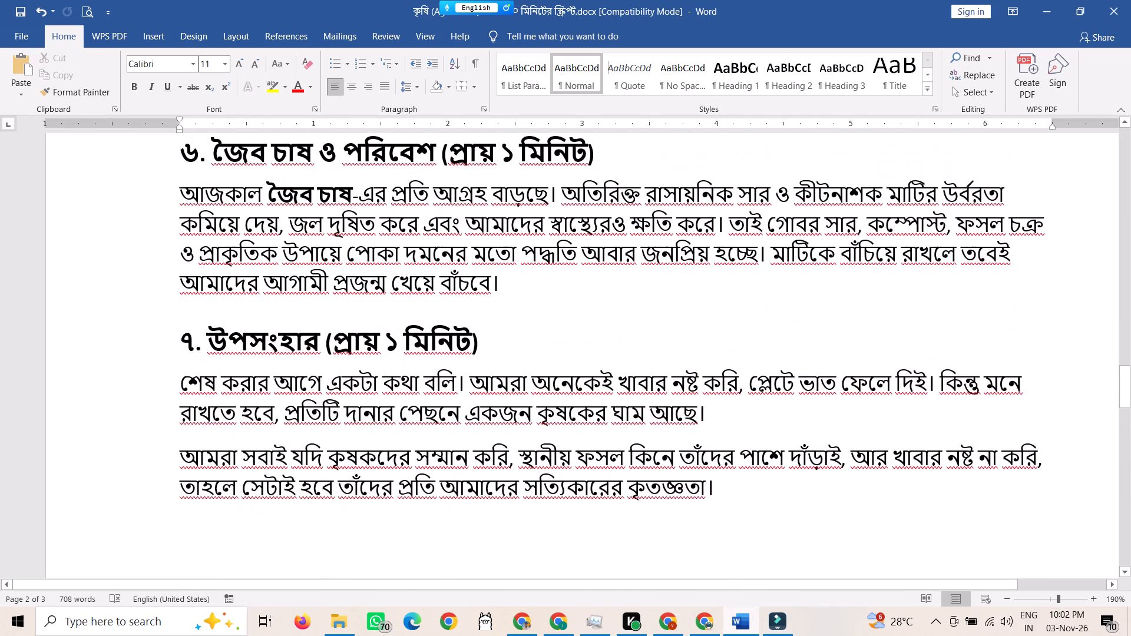
{"action": "scroll", "coordinate": [471, 432], "scroll_direction": "up", "scroll_amount": 1}
{"action": "scroll", "coordinate": [489, 427], "scroll_direction": "down", "scroll_amount": 5}
{"action": "scroll", "coordinate": [500, 408], "scroll_direction": "up", "scroll_amount": 2}
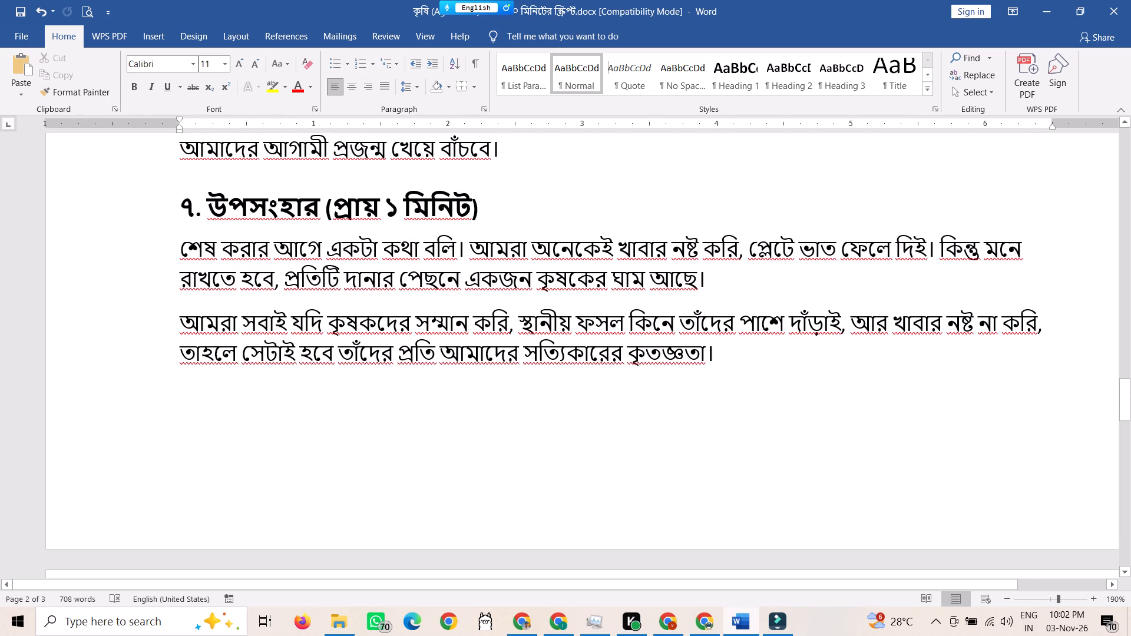
{"action": "left_click", "coordinate": [785, 635]}
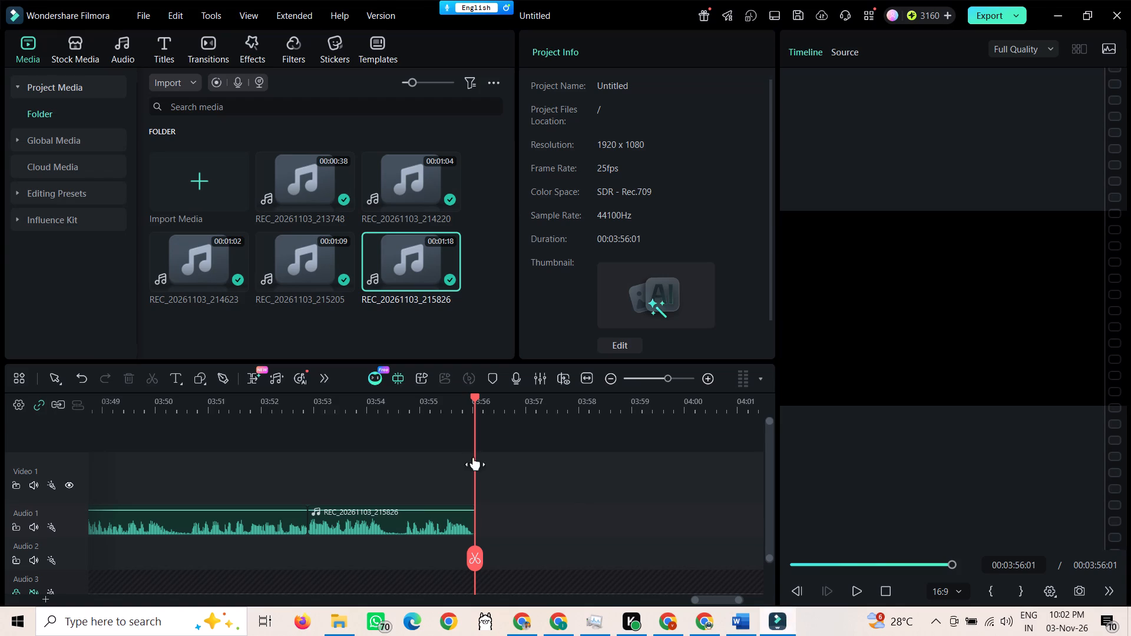
Move all the section 5 clips (REC_20261103_215826) from Audio 1 down to Audio 2, directly after the REC_20261103_215205 clips.
{"action": "left_click_drag", "start_coordinate": [477, 559], "coordinate": [0, 506]}
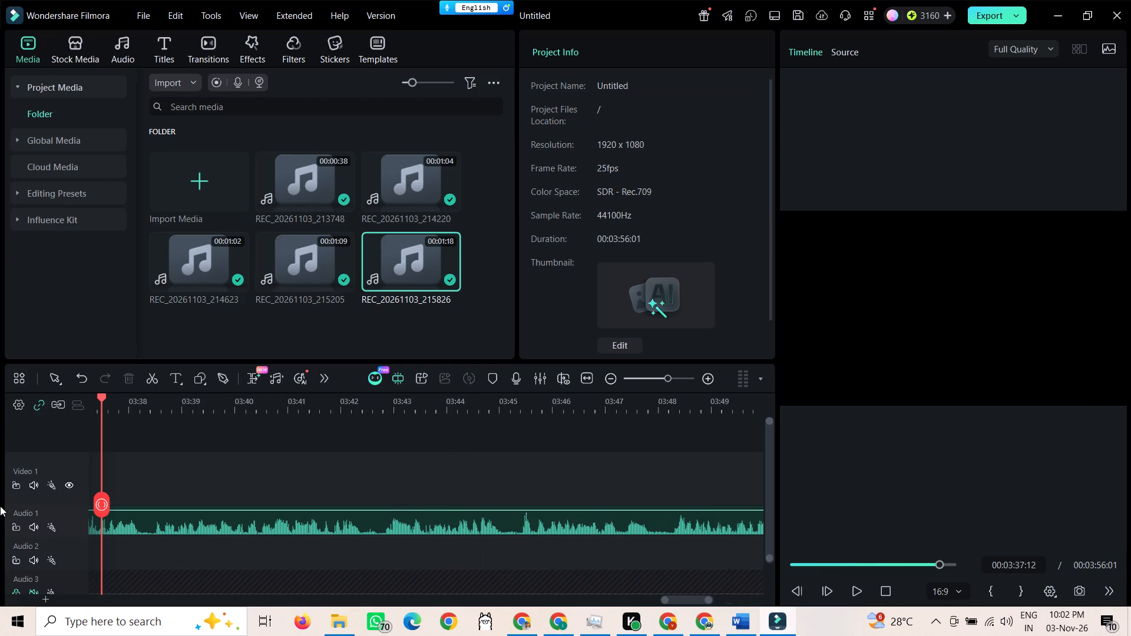
{"action": "left_click_drag", "start_coordinate": [0, 506], "coordinate": [0, 558]}
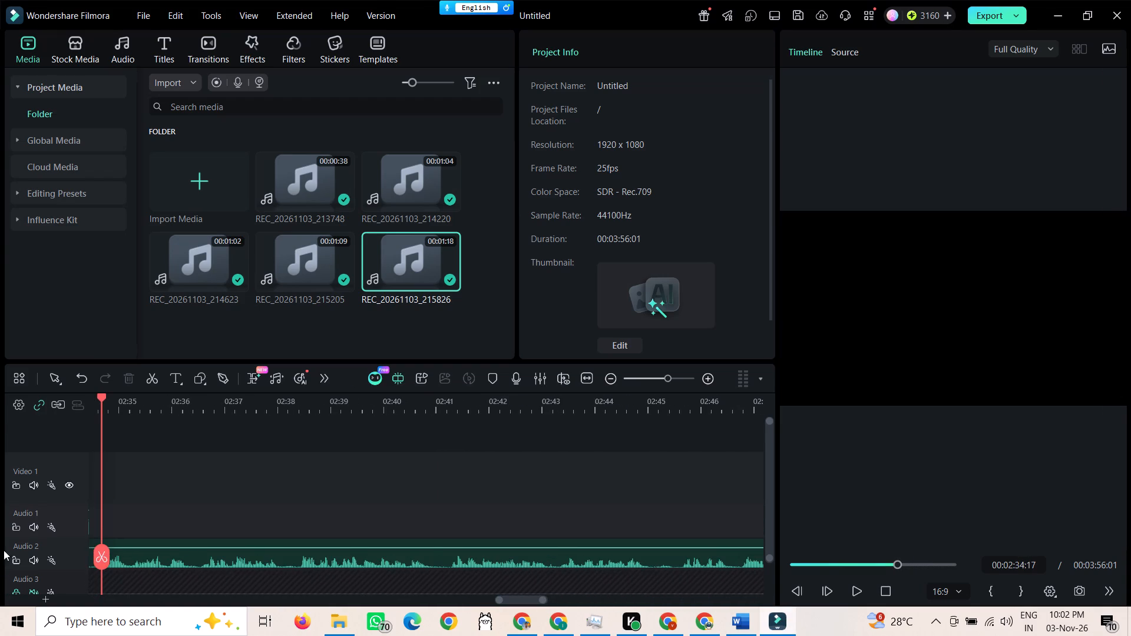
{"action": "scroll", "coordinate": [166, 482], "scroll_direction": "down", "scroll_amount": 4, "text": "ctrl"}
{"action": "scroll", "coordinate": [352, 471], "scroll_direction": "down", "scroll_amount": 10, "text": "ctrl"}
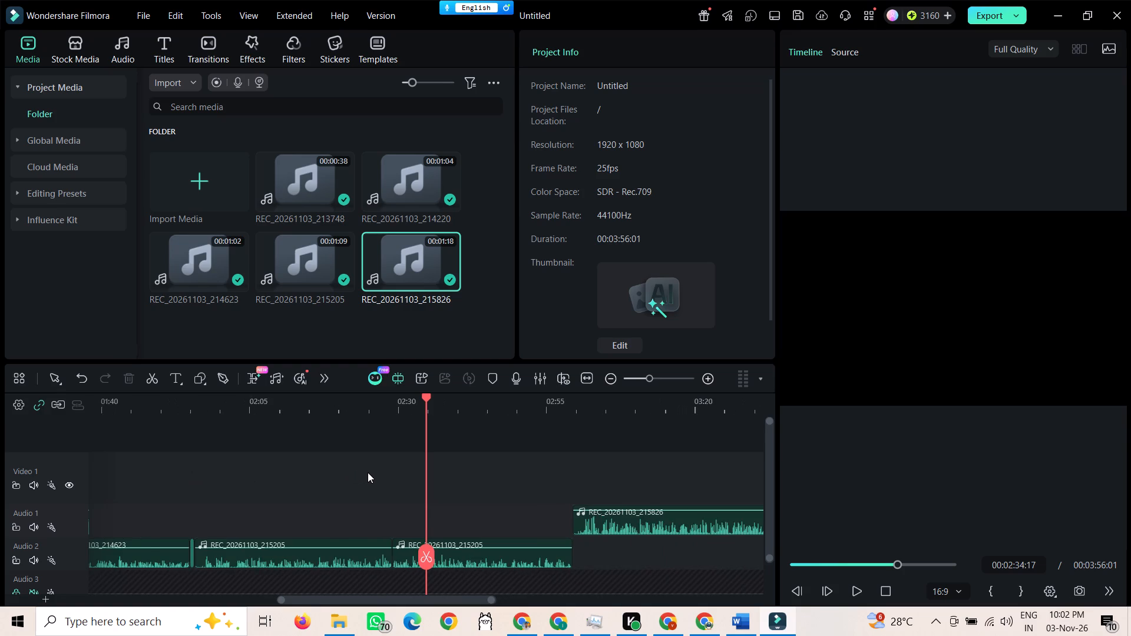
{"action": "scroll", "coordinate": [368, 472], "scroll_direction": "down", "scroll_amount": 2, "text": "ctrl"}
{"action": "left_click_drag", "start_coordinate": [424, 556], "coordinate": [354, 553]}
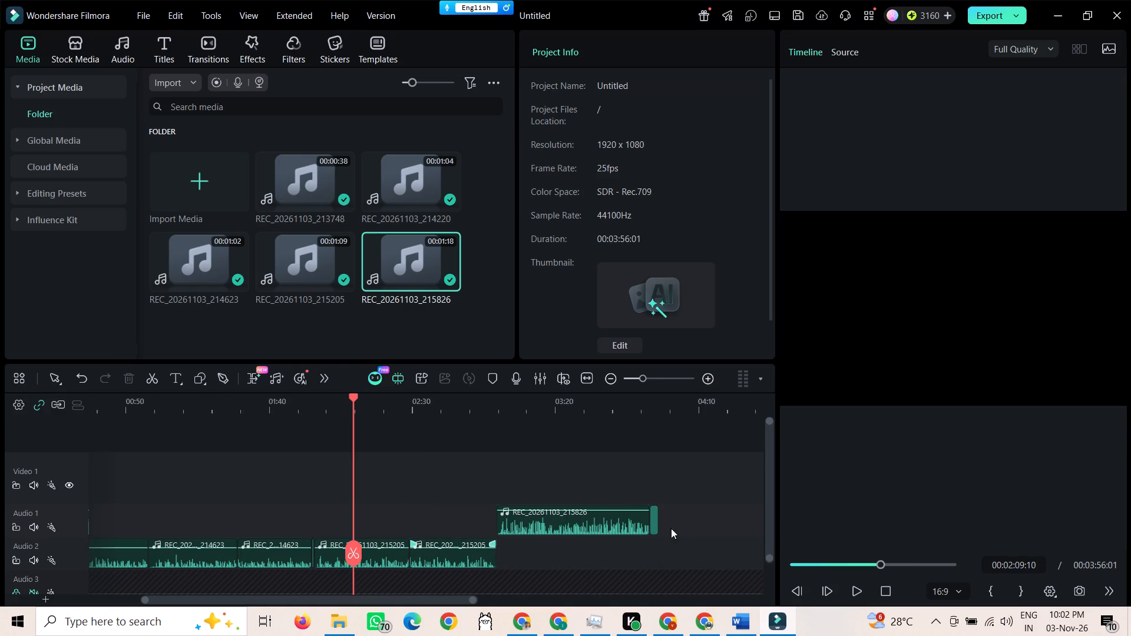
{"action": "scroll", "coordinate": [683, 542], "scroll_direction": "up", "scroll_amount": 5, "text": "ctrl"}
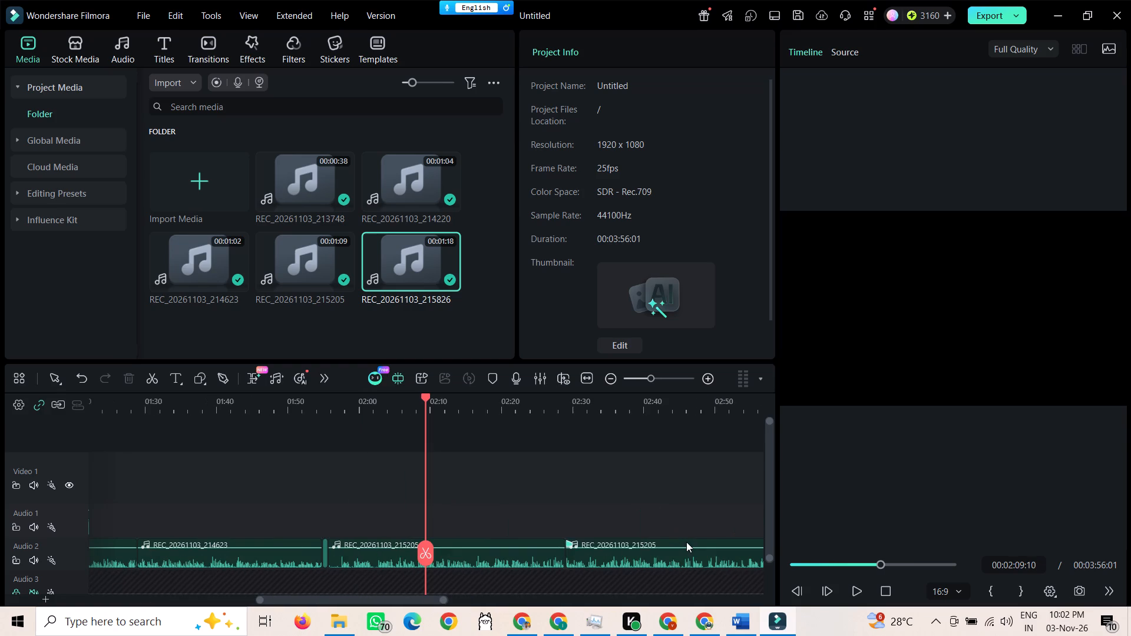
{"action": "scroll", "coordinate": [574, 530], "scroll_direction": "down", "scroll_amount": 5, "text": "ctrl"}
{"action": "scroll", "coordinate": [450, 537], "scroll_direction": "down", "scroll_amount": 4, "text": "ctrl"}
{"action": "left_click_drag", "start_coordinate": [451, 545], "coordinate": [366, 500]}
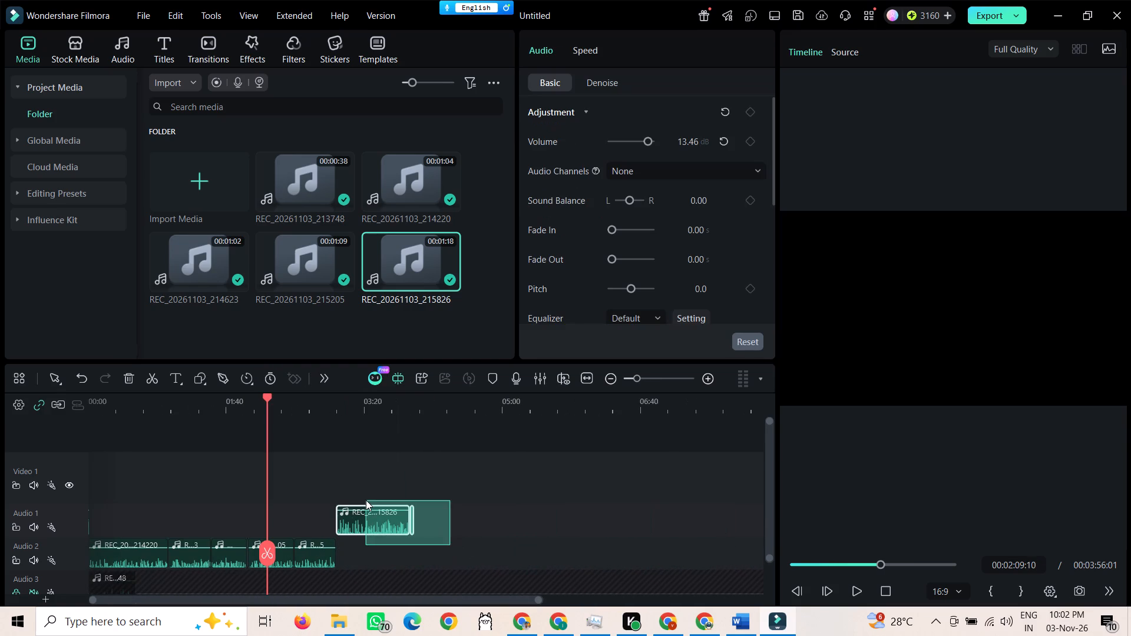
{"action": "left_click_drag", "start_coordinate": [366, 500], "coordinate": [365, 499]}
{"action": "left_click_drag", "start_coordinate": [375, 515], "coordinate": [374, 557]}
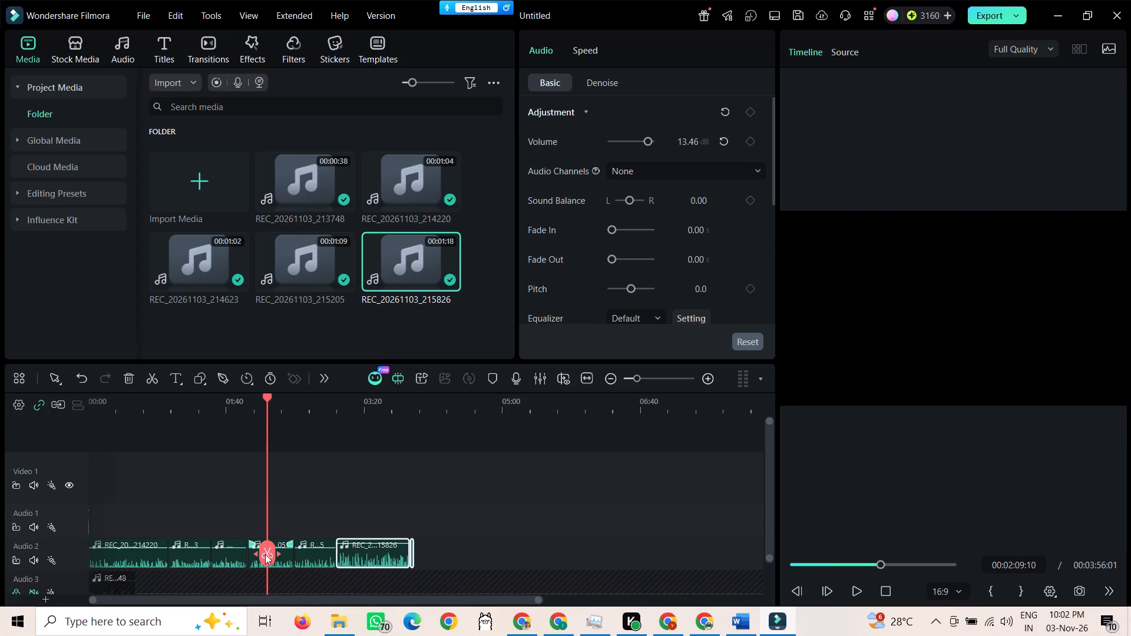
Return the playhead to the timeline start and unlock the Audio 3 track.
{"action": "left_click_drag", "start_coordinate": [273, 556], "coordinate": [0, 569]}
{"action": "scroll", "coordinate": [81, 571], "scroll_direction": "up", "scroll_amount": 8, "text": "ctrl"}
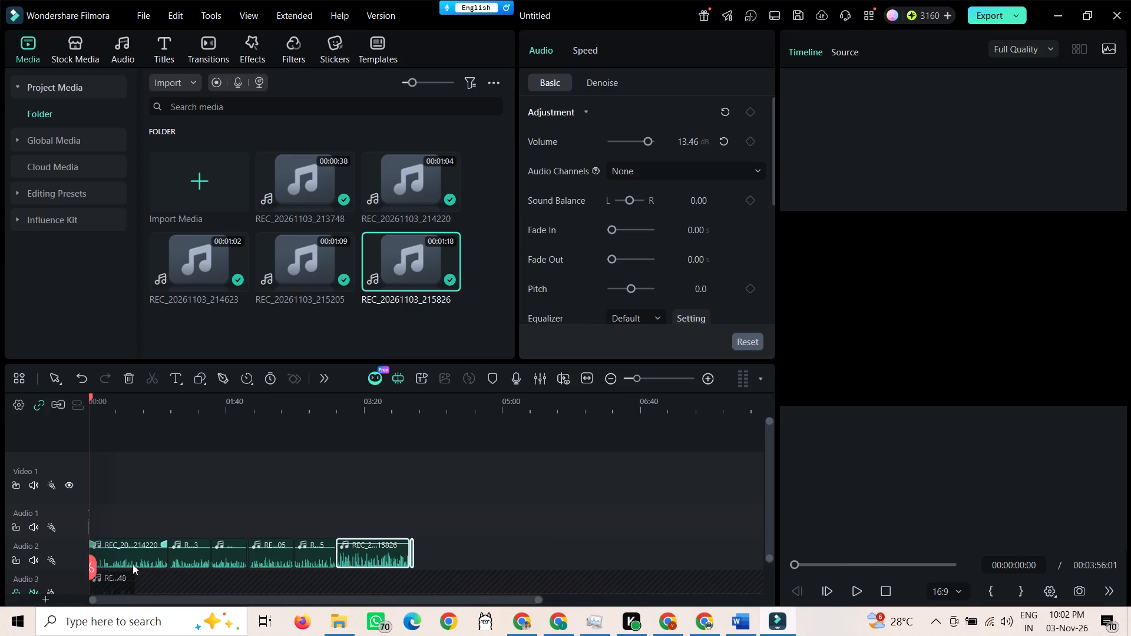
{"action": "scroll", "coordinate": [133, 564], "scroll_direction": "up", "scroll_amount": 9, "text": "ctrl"}
{"action": "scroll", "coordinate": [350, 460], "scroll_direction": "down", "scroll_amount": 5}
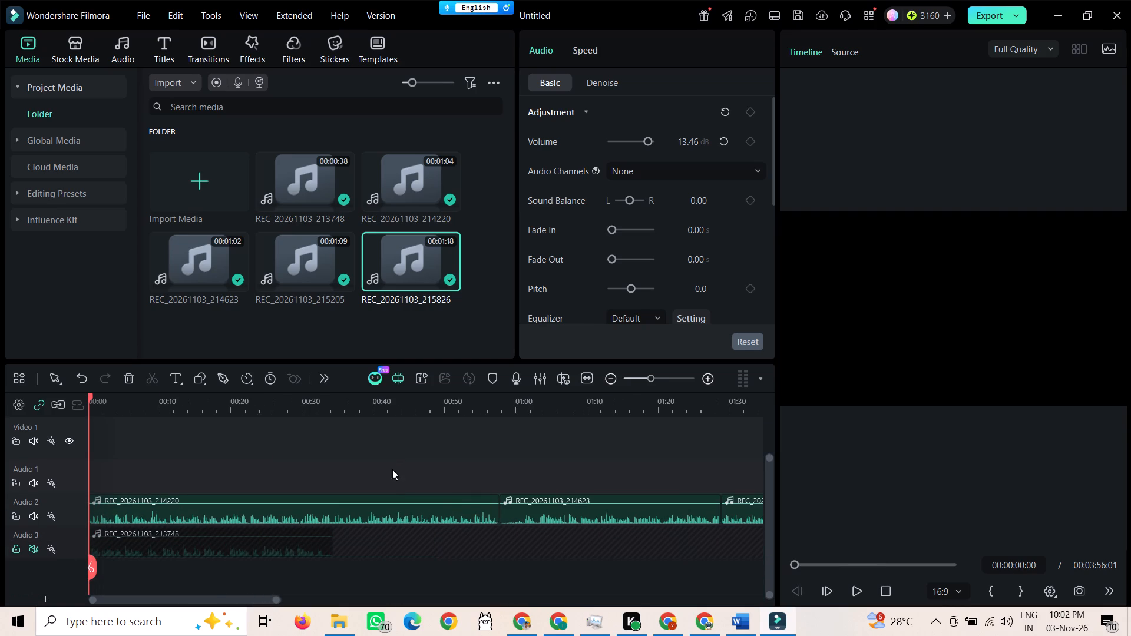
{"action": "left_click", "coordinate": [14, 552]}
Select all the clips on Audio 2 and move them together onto Audio 3, directly after REC_20261103_213748.
{"action": "scroll", "coordinate": [318, 462], "scroll_direction": "down", "scroll_amount": 5, "text": "ctrl"}
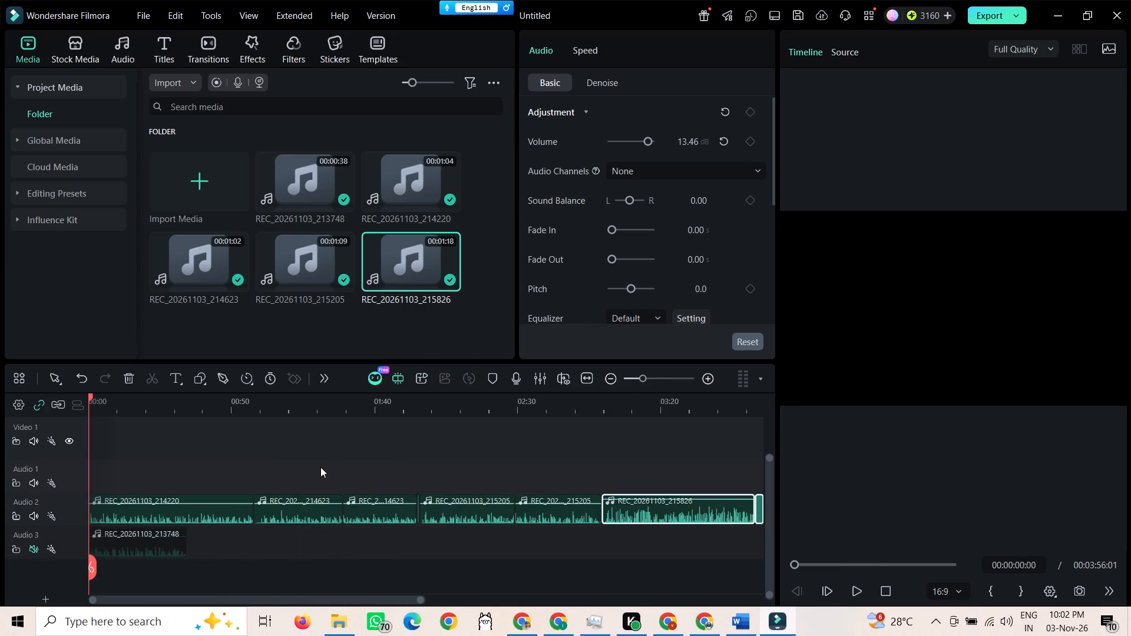
{"action": "scroll", "coordinate": [322, 467], "scroll_direction": "down", "scroll_amount": 1, "text": "ctrl"}
{"action": "left_click_drag", "start_coordinate": [621, 461], "coordinate": [231, 523]}
{"action": "left_click_drag", "start_coordinate": [681, 481], "coordinate": [187, 528]}
{"action": "left_click_drag", "start_coordinate": [196, 506], "coordinate": [208, 511]}
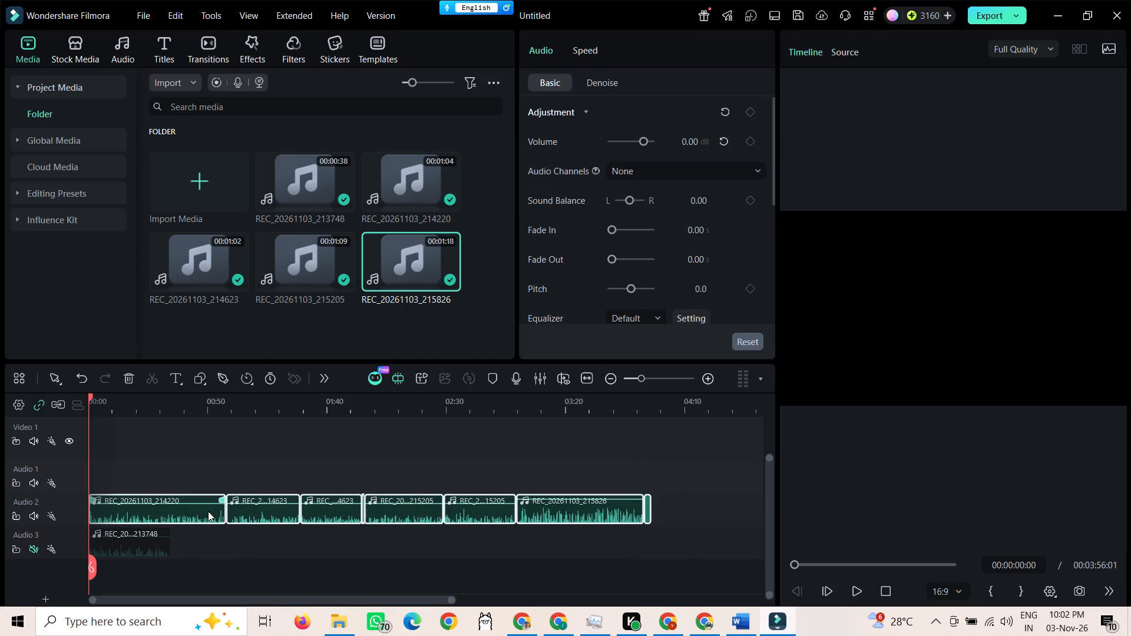
{"action": "left_click_drag", "start_coordinate": [208, 511], "coordinate": [278, 545]}
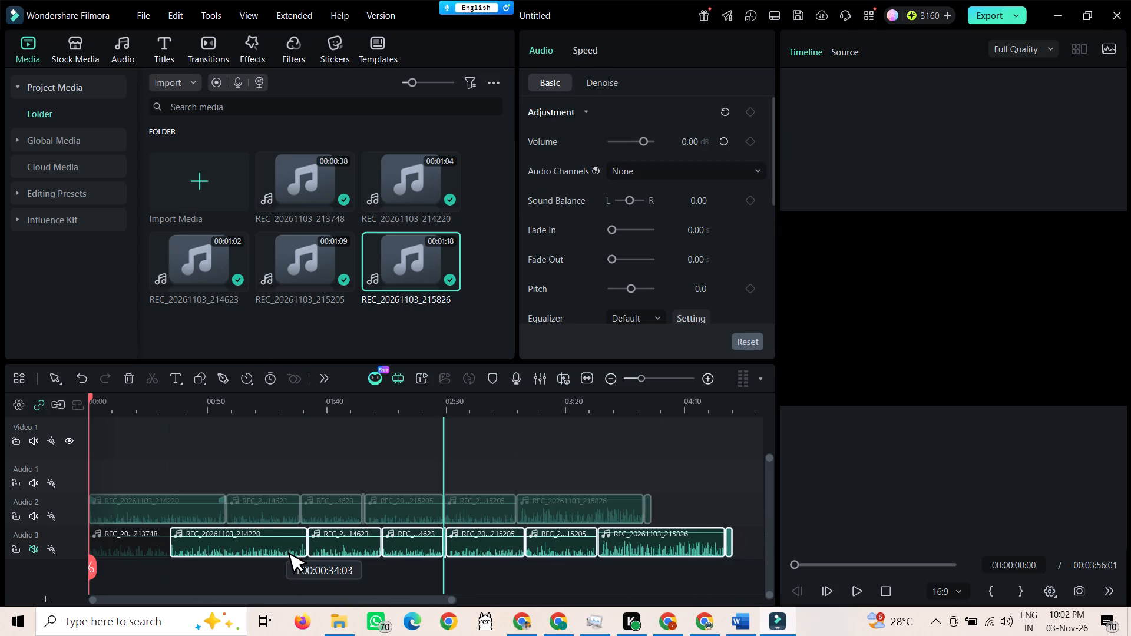
{"action": "left_click_drag", "start_coordinate": [278, 545], "coordinate": [279, 545]}
{"action": "left_click", "coordinate": [462, 452]}
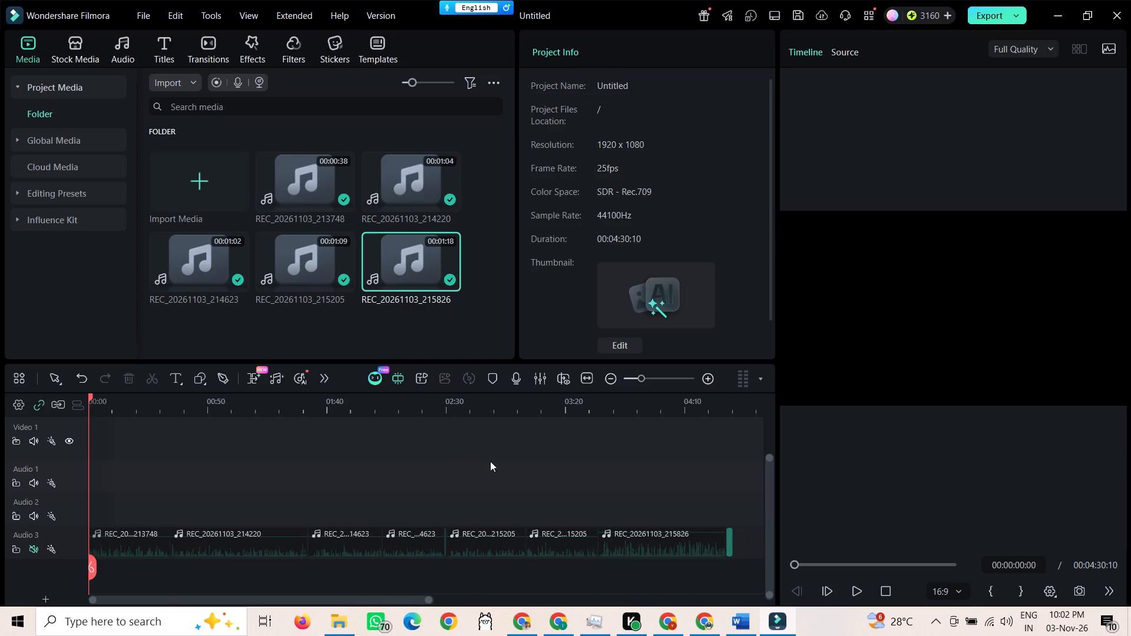
{"action": "left_click", "coordinate": [705, 532]}
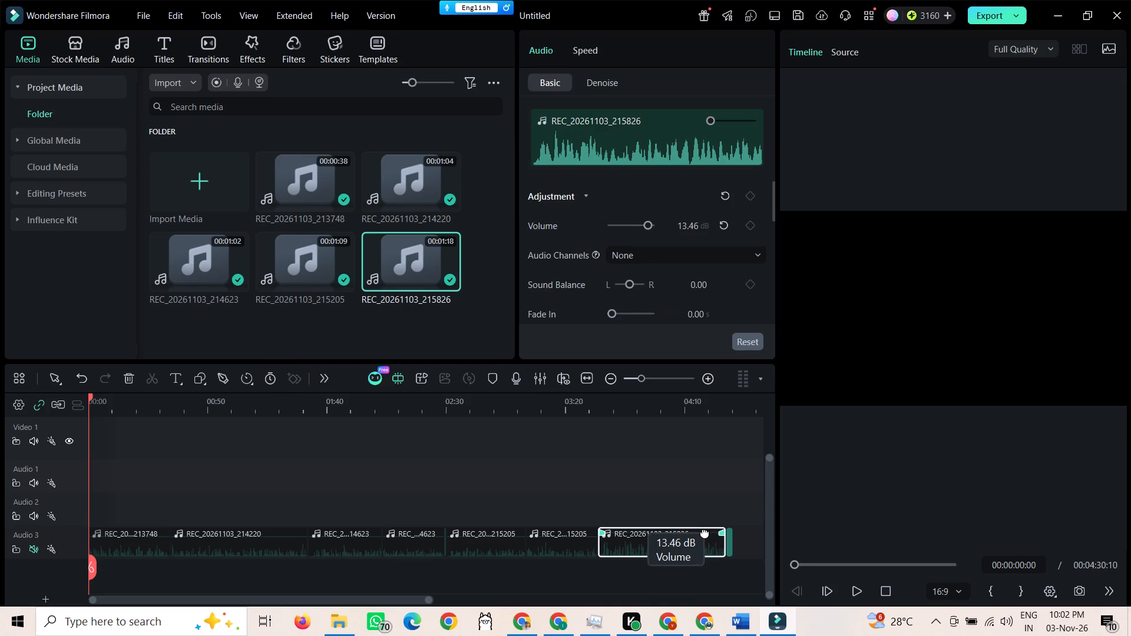
{"action": "left_click", "coordinate": [656, 579]}
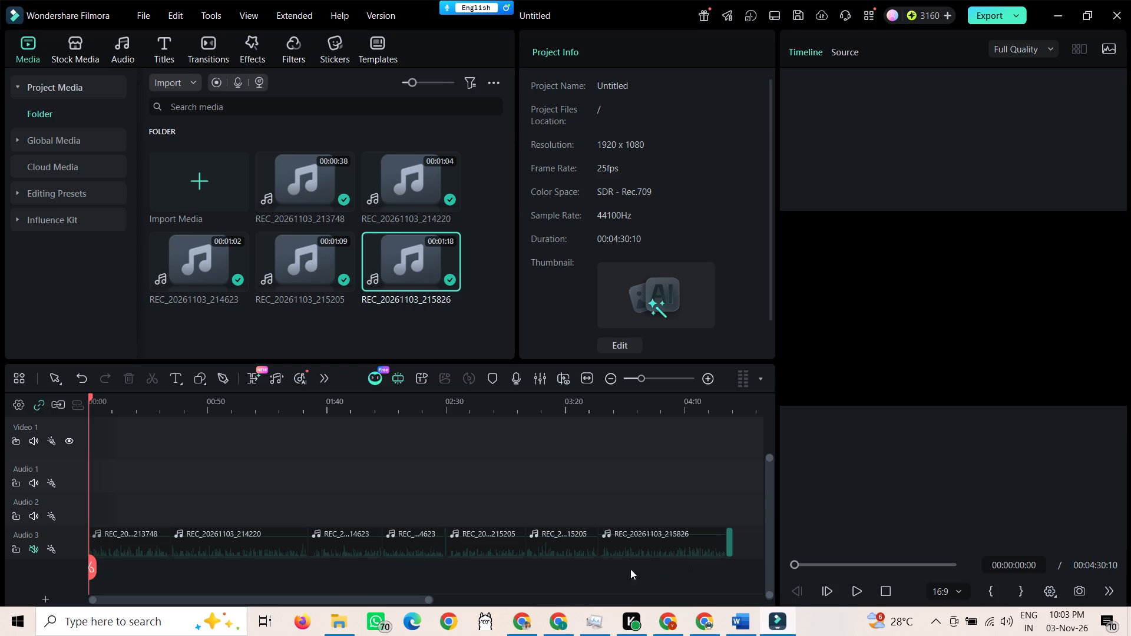
Switch to the Word script and read through section 6 on organic farming and the environment.
{"action": "left_click", "coordinate": [743, 627]}
{"action": "scroll", "coordinate": [418, 455], "scroll_direction": "up", "scroll_amount": 5}
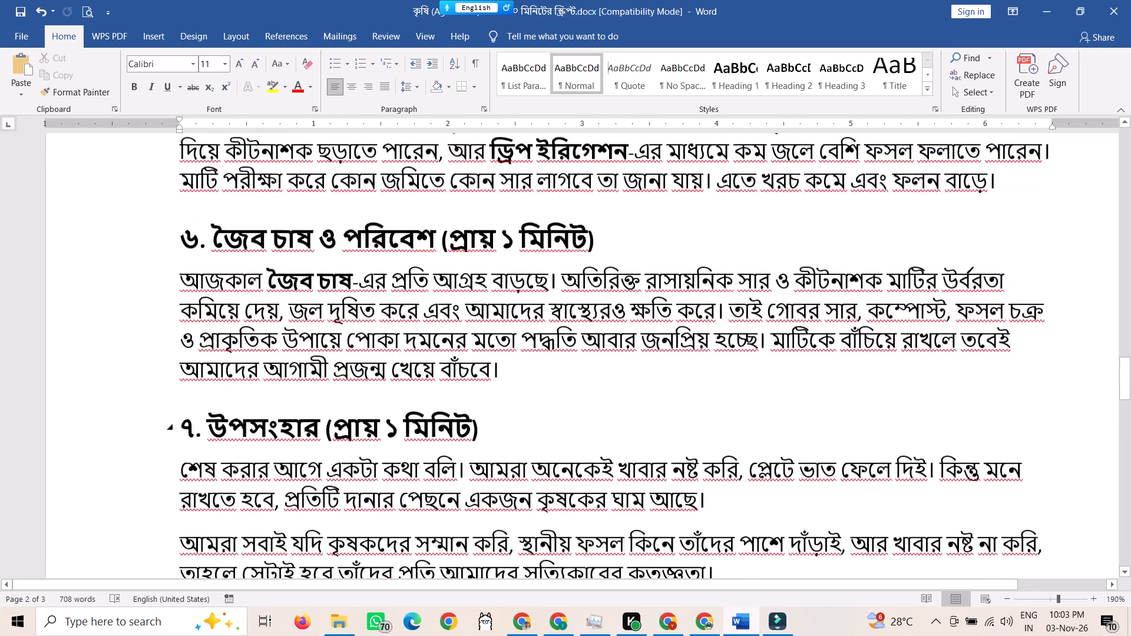
{"action": "scroll", "coordinate": [423, 446], "scroll_direction": "down", "scroll_amount": 2}
{"action": "scroll", "coordinate": [423, 446], "scroll_direction": "up", "scroll_amount": 2}
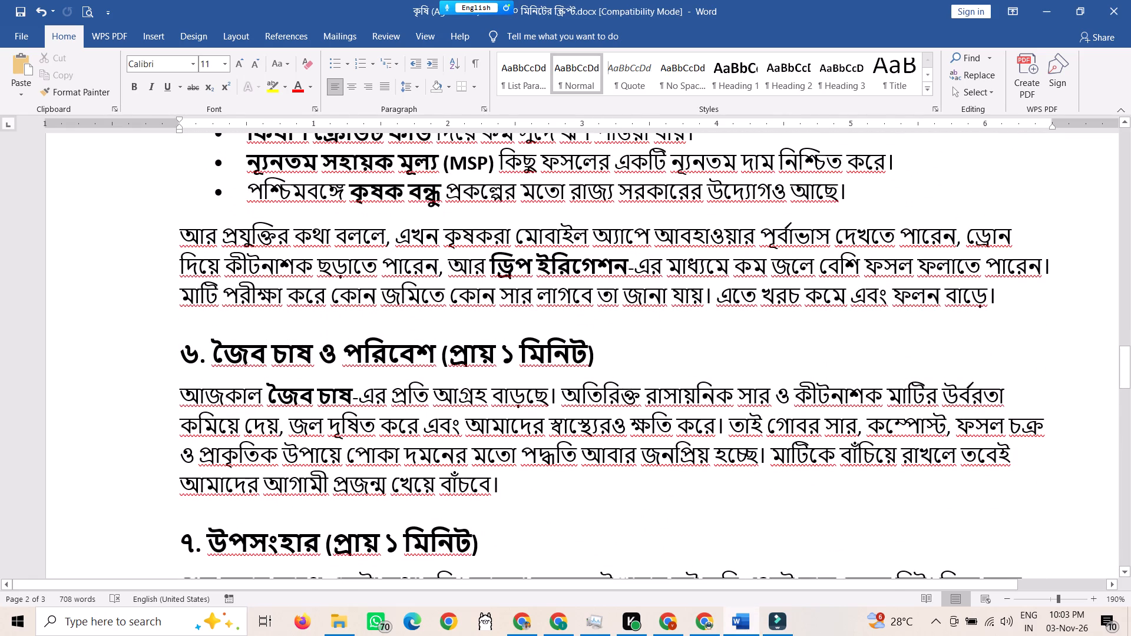
{"action": "scroll", "coordinate": [495, 415], "scroll_direction": "down", "scroll_amount": 1}
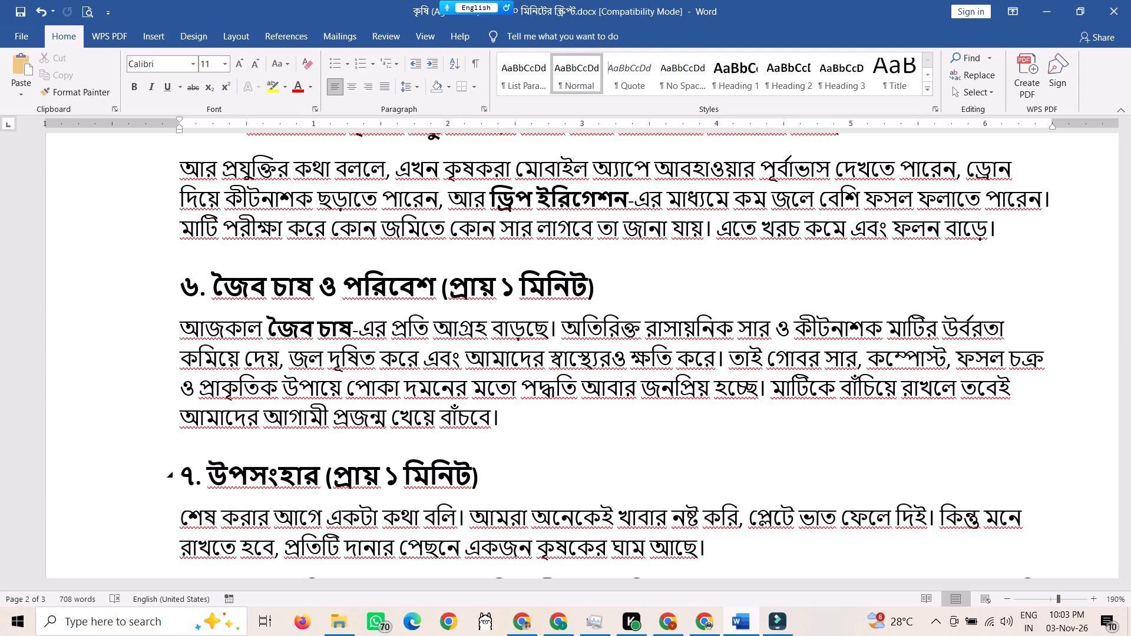
{"action": "scroll", "coordinate": [431, 452], "scroll_direction": "up", "scroll_amount": 1, "text": "ctrl"}
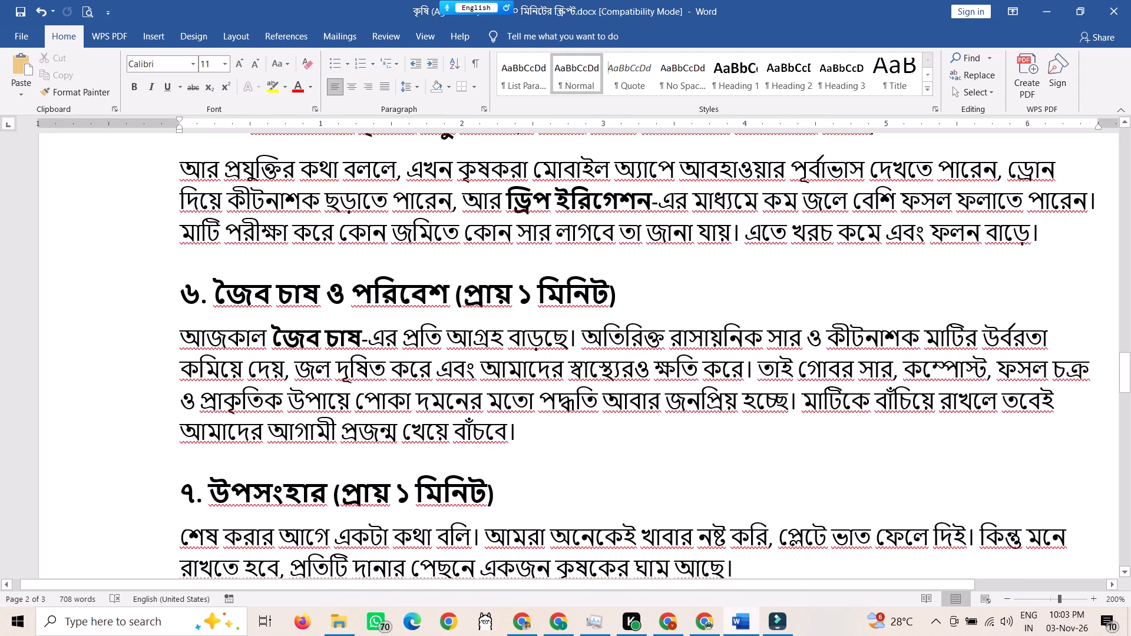
Return to Filmora, place the playhead at the timeline end at 04:30:10, and record the section 6 voiceover while reading the Word script.
{"action": "left_click", "coordinate": [777, 635]}
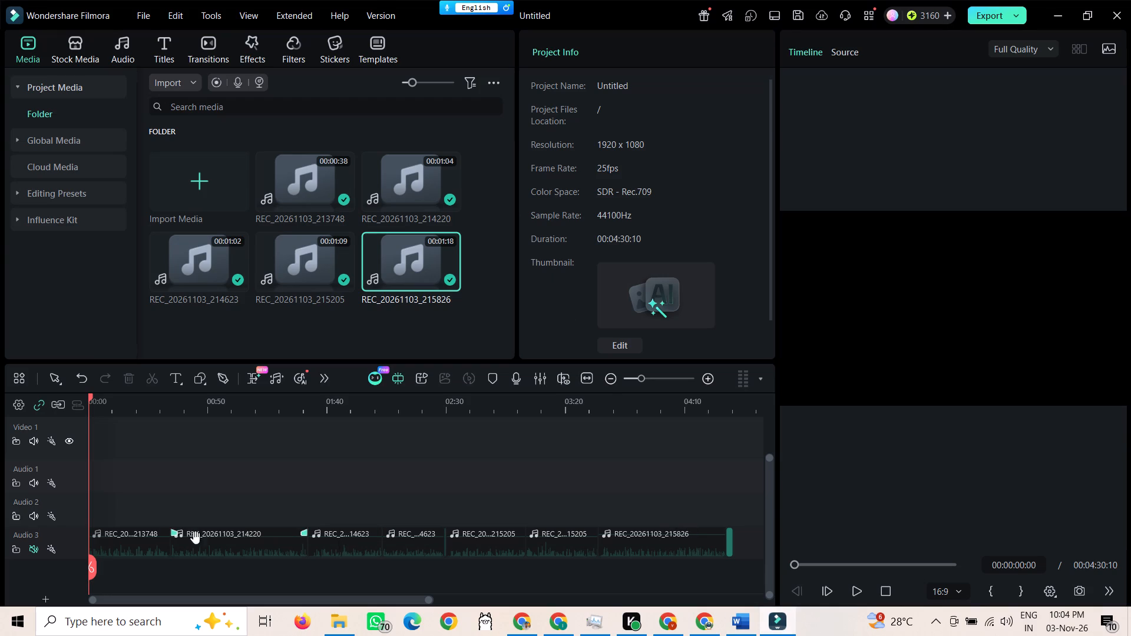
{"action": "left_click_drag", "start_coordinate": [90, 572], "coordinate": [734, 621]}
{"action": "left_click", "coordinate": [239, 80]}
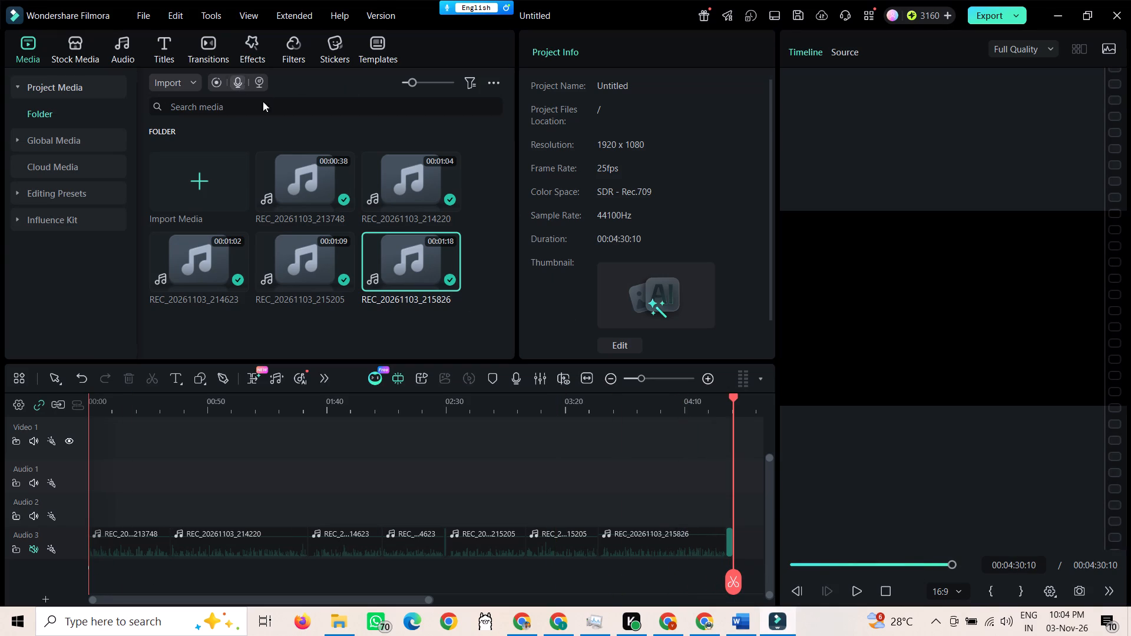
{"action": "left_click", "coordinate": [566, 349]}
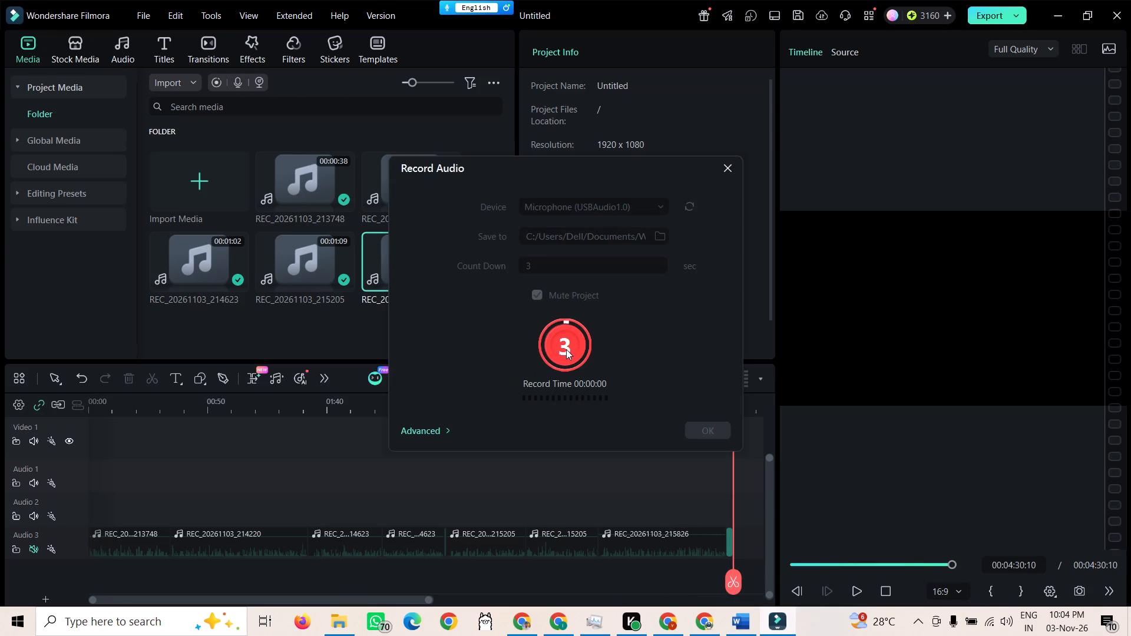
{"action": "left_click", "coordinate": [743, 625]}
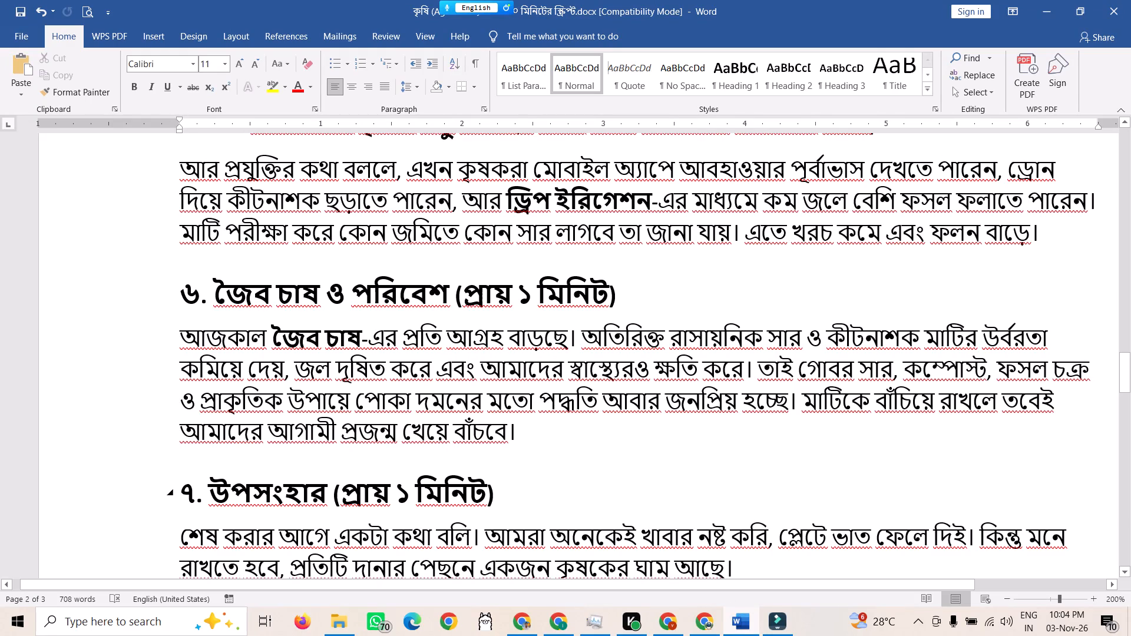
{"action": "left_click", "coordinate": [780, 620]}
{"action": "left_click", "coordinate": [573, 340]}
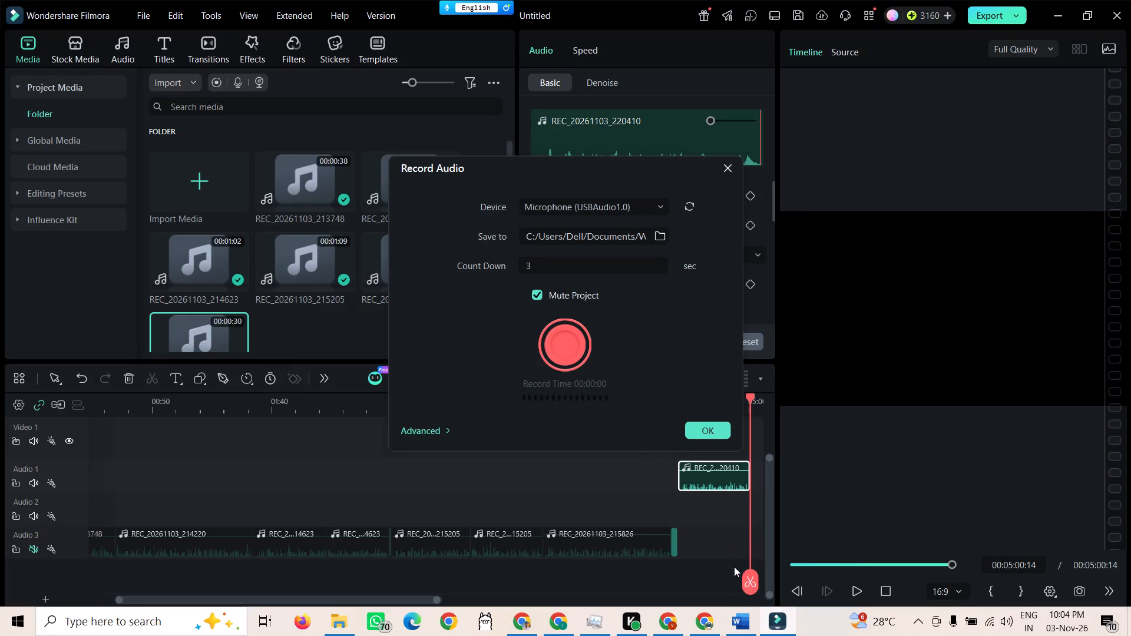
{"action": "left_click", "coordinate": [715, 433]}
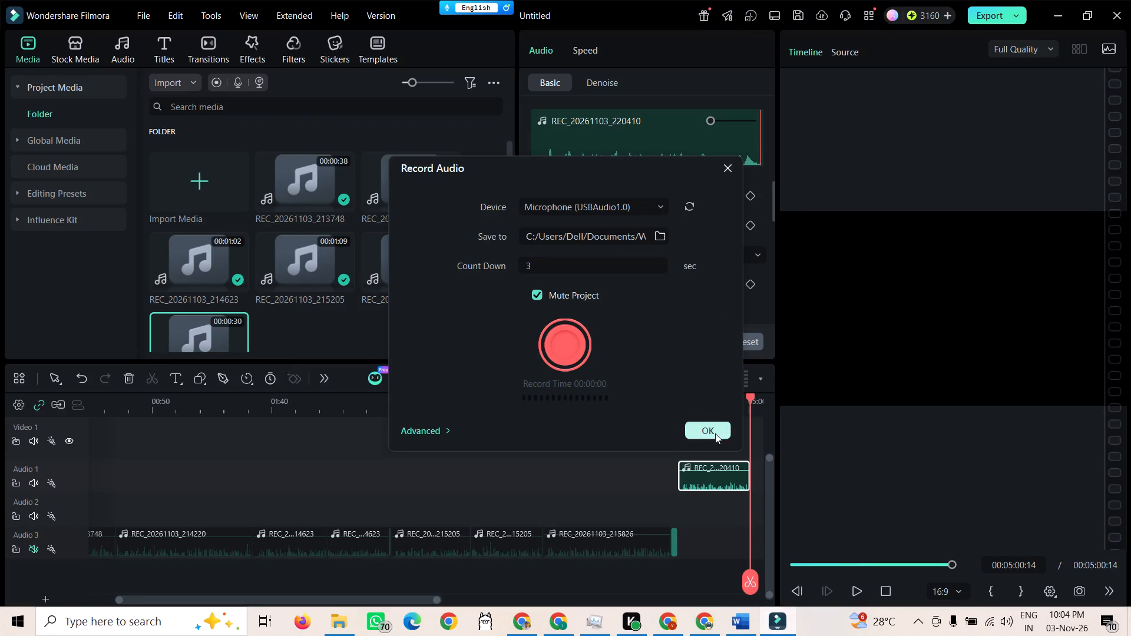
Play the start of the section 6 recording, split it at 04:32:09, delete the opening piece, and play back the rest.
{"action": "left_click_drag", "start_coordinate": [747, 587], "coordinate": [682, 578]}
{"action": "scroll", "coordinate": [711, 569], "scroll_direction": "up", "scroll_amount": 6, "text": "ctrl"}
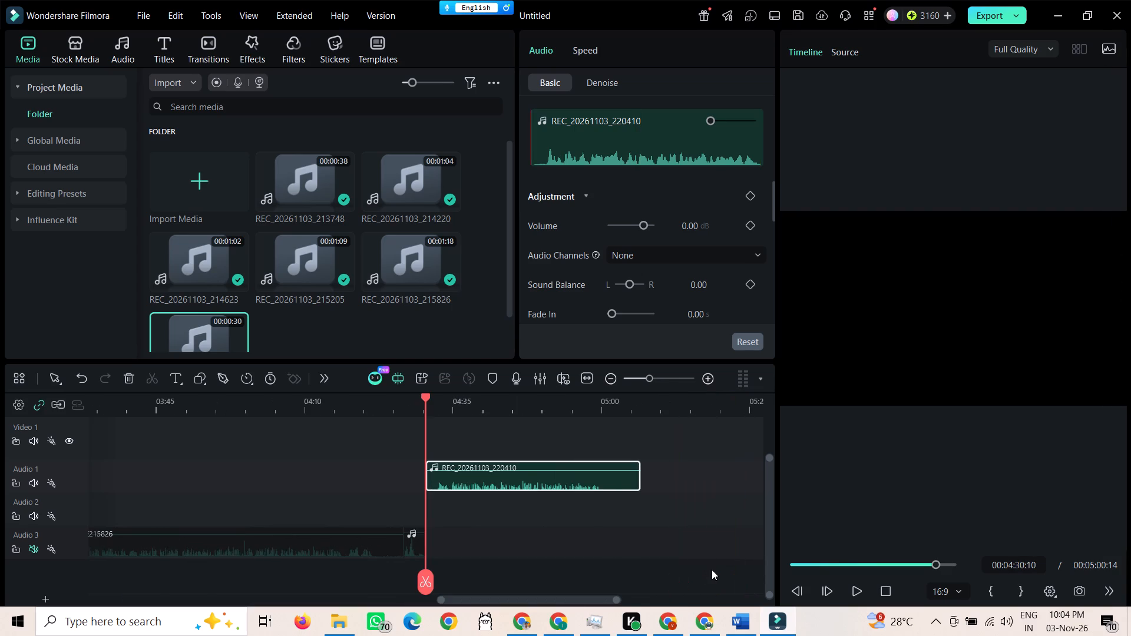
{"action": "key", "text": "space"}
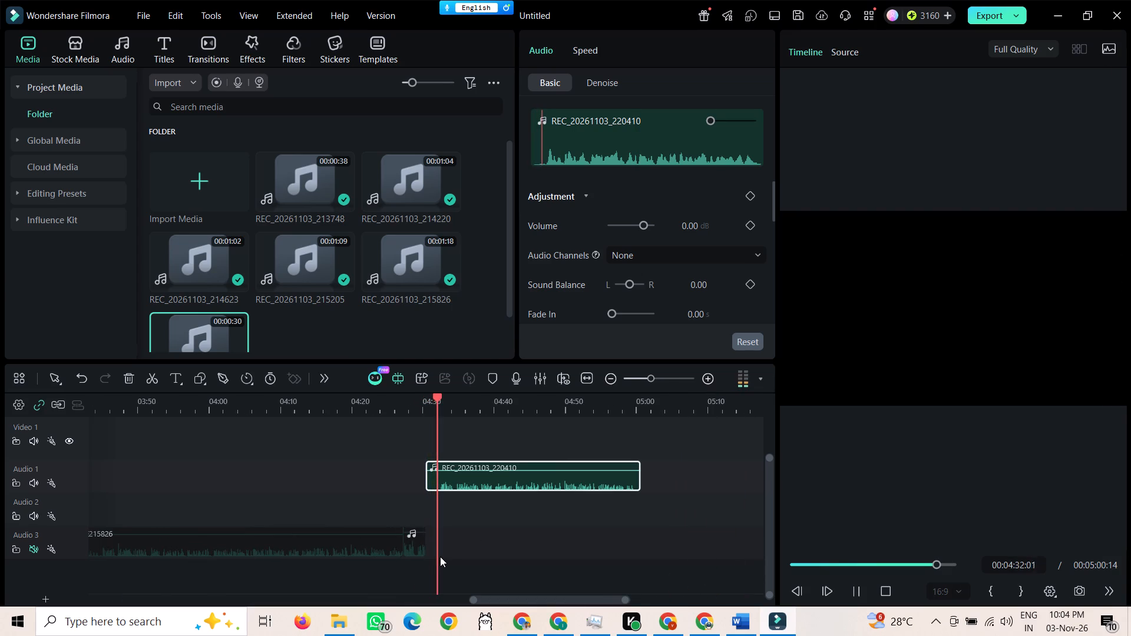
{"action": "key", "text": "space"}
{"action": "left_click_drag", "start_coordinate": [436, 576], "coordinate": [441, 571]}
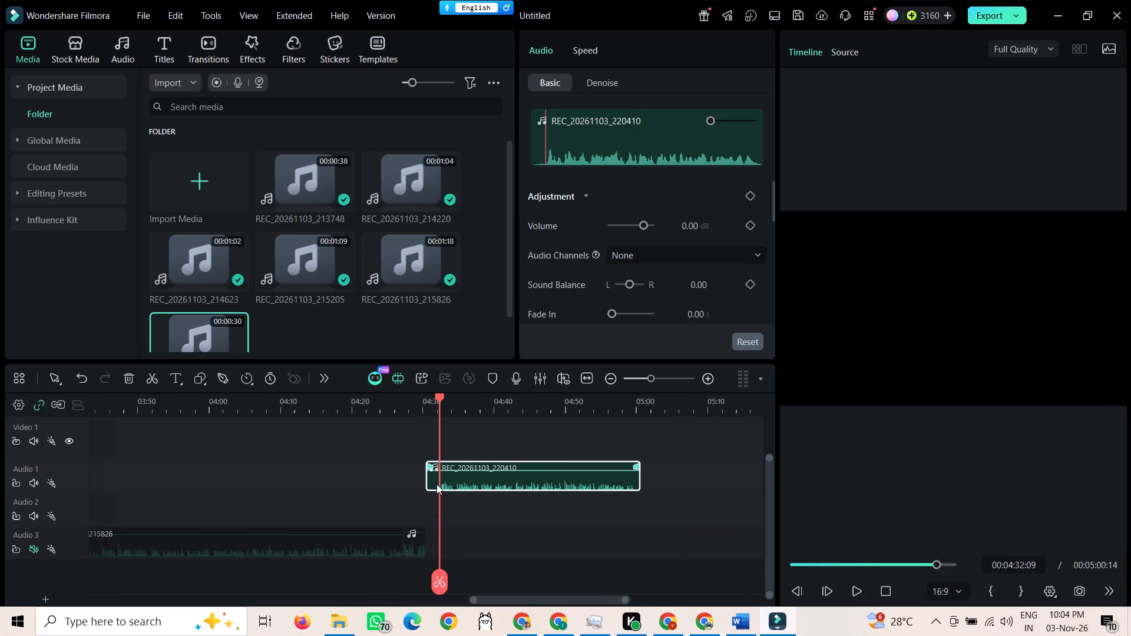
{"action": "left_click", "coordinate": [435, 483]}
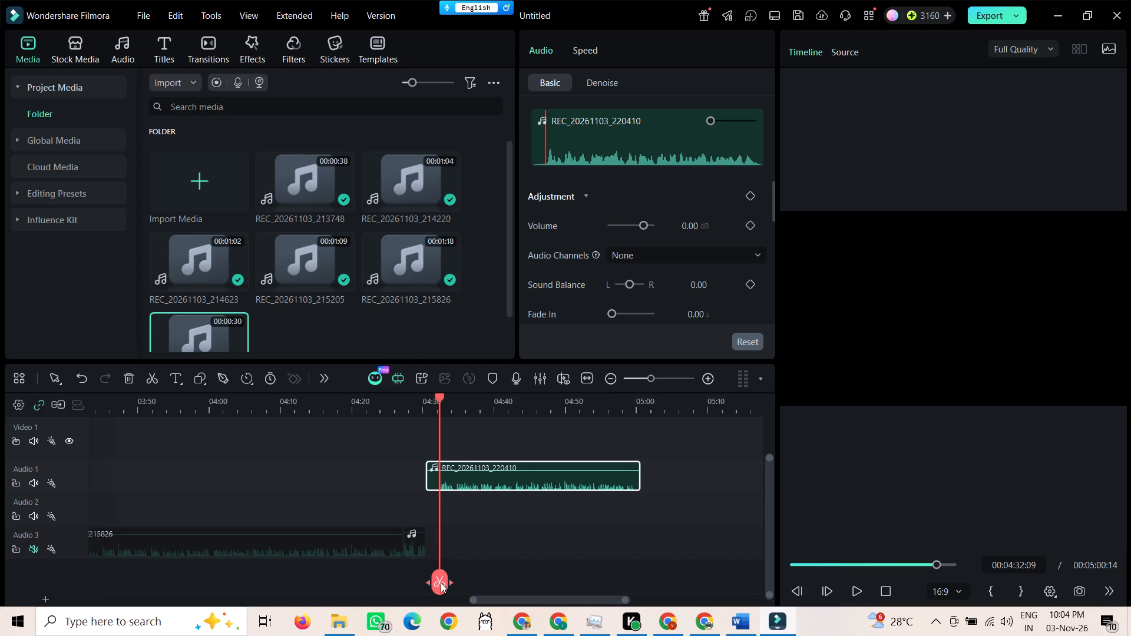
{"action": "left_click", "coordinate": [441, 582]}
{"action": "left_click", "coordinate": [435, 473]}
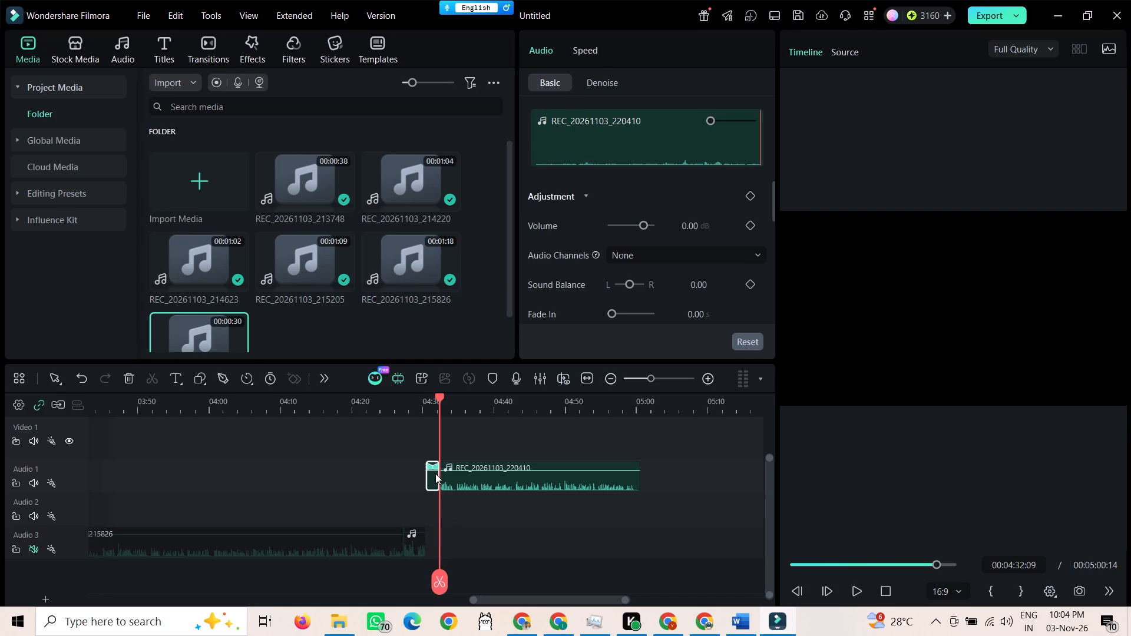
{"action": "key", "text": "Delete"}
{"action": "key", "text": "space"}
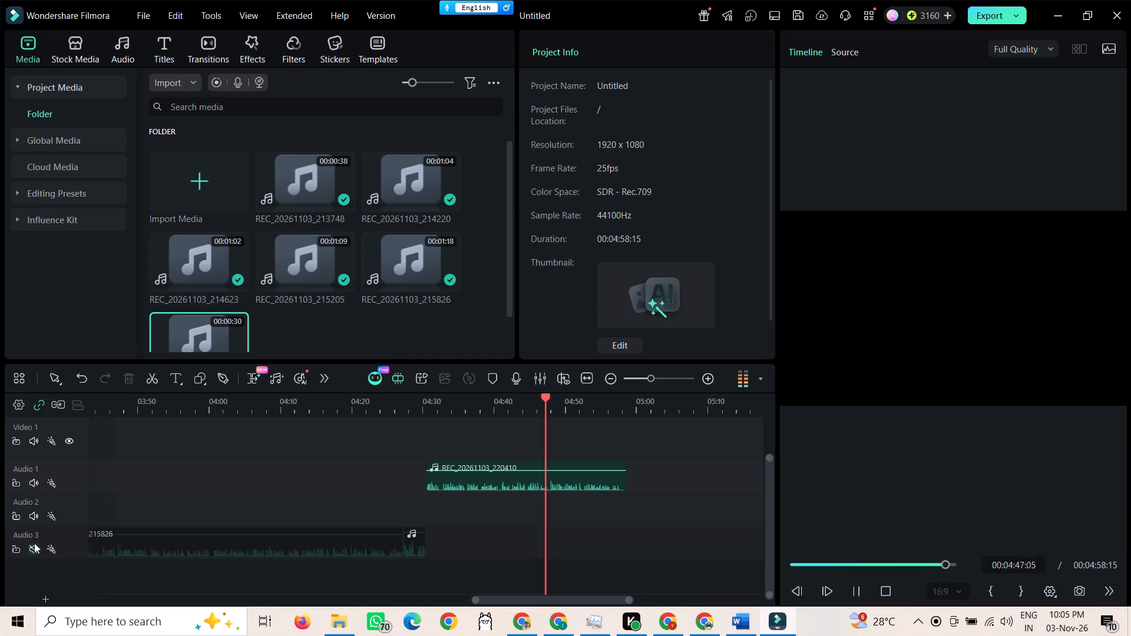
Move the section 6 recording from Audio 1 to Audio 3, directly after the last section 5 clip.
{"action": "left_click", "coordinate": [415, 534]}
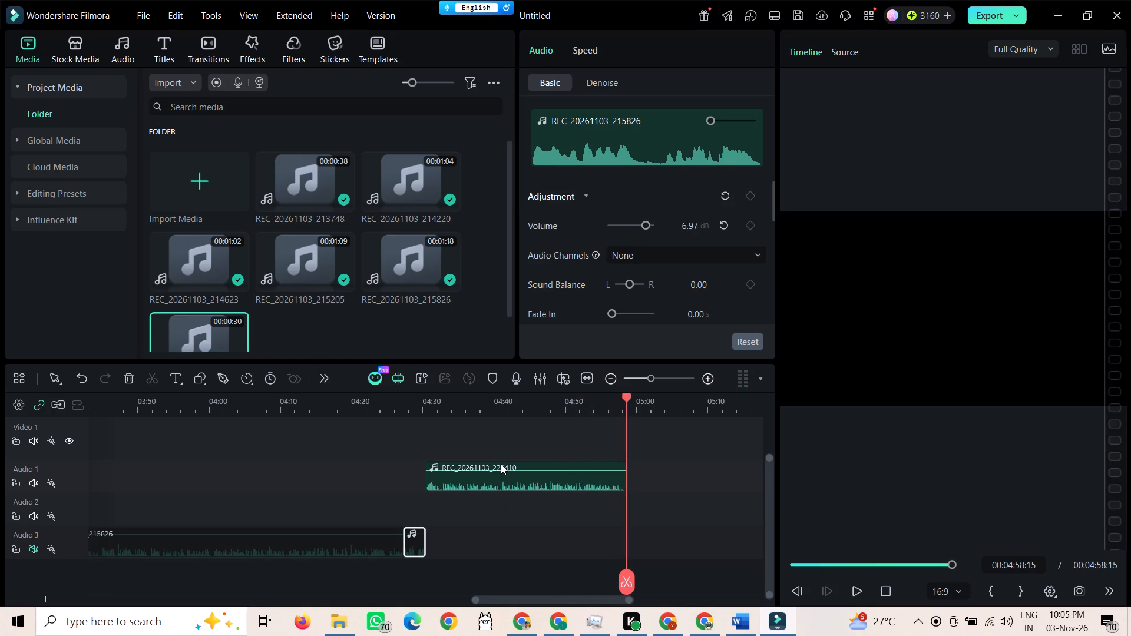
{"action": "left_click_drag", "start_coordinate": [502, 466], "coordinate": [499, 513]}
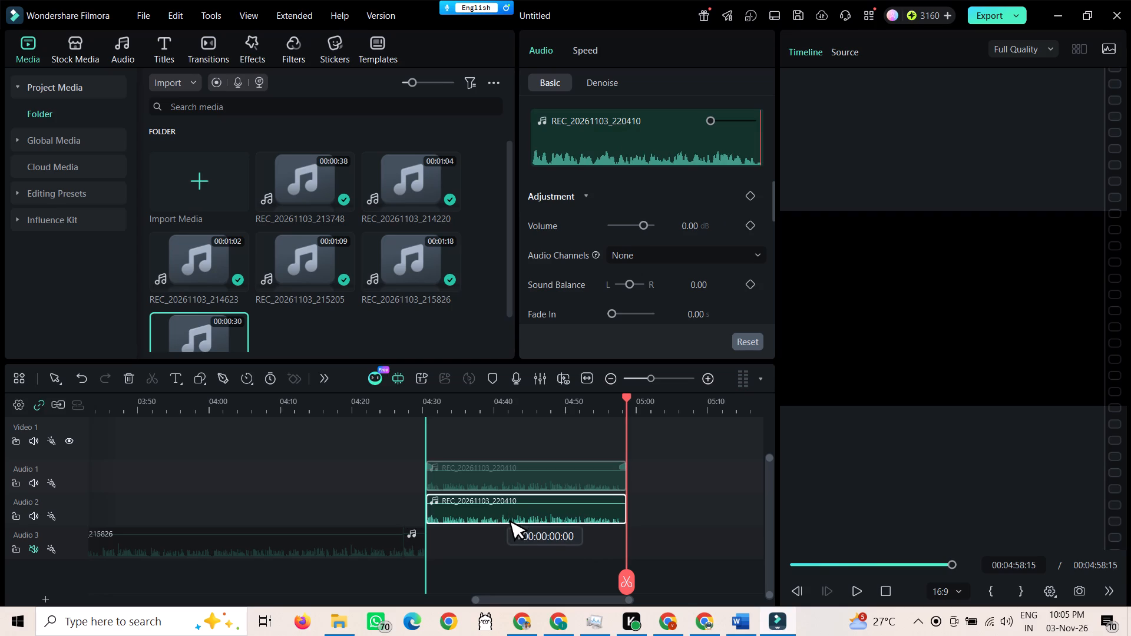
{"action": "left_click_drag", "start_coordinate": [499, 513], "coordinate": [501, 541]}
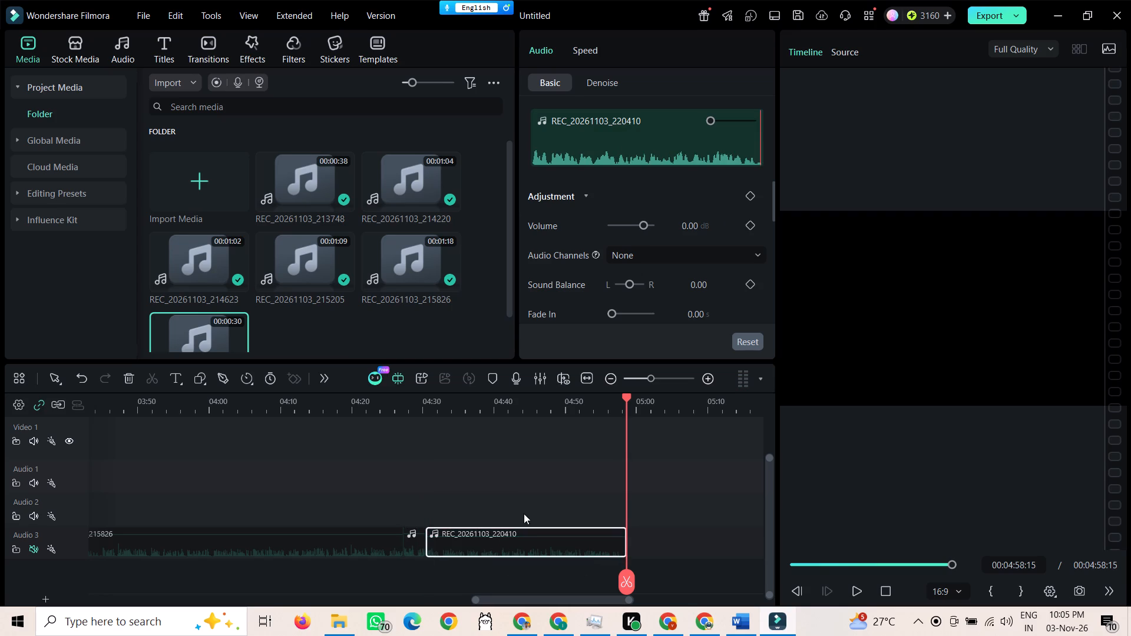
{"action": "left_click", "coordinate": [544, 468]}
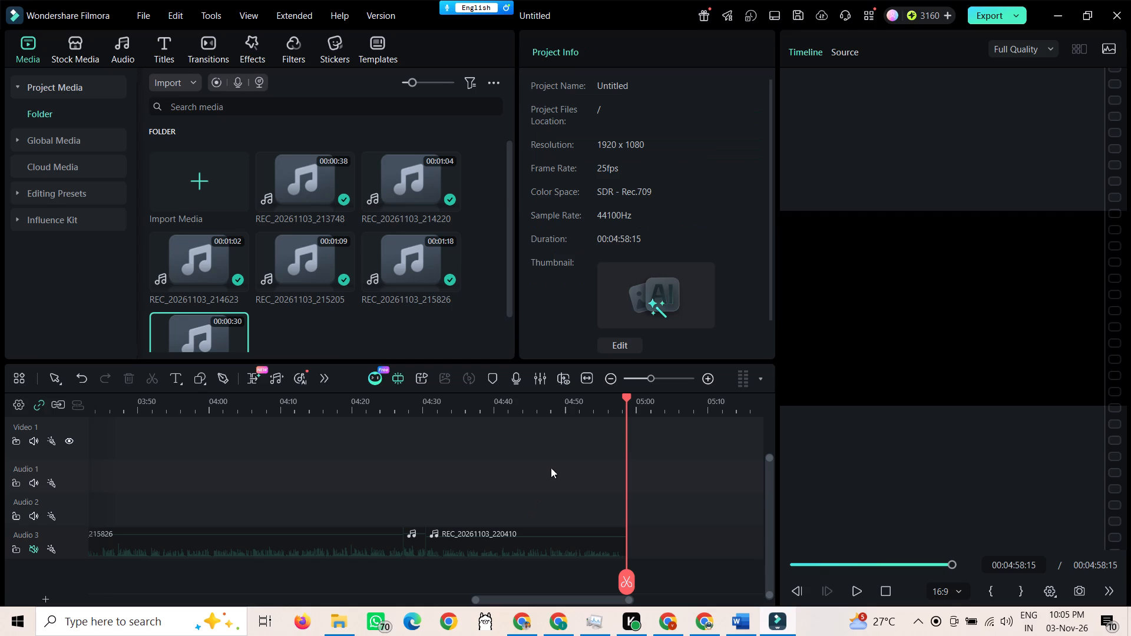
Switch to the Word script and read through section 7, the conclusion.
{"action": "left_click", "coordinate": [736, 622]}
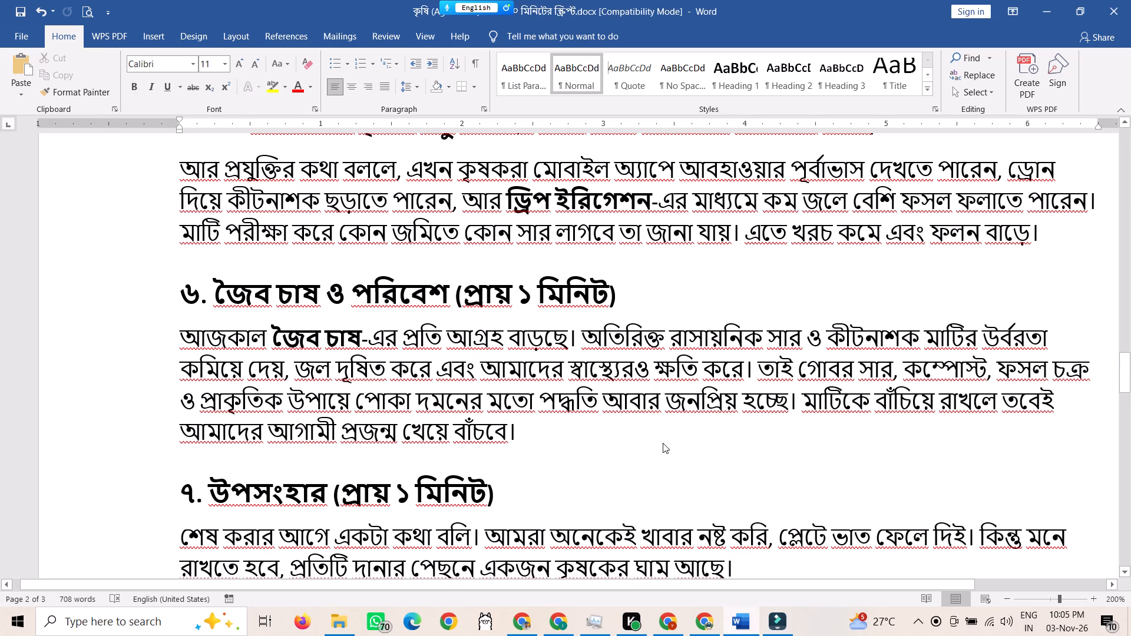
{"action": "scroll", "coordinate": [663, 443], "scroll_direction": "down", "scroll_amount": 3}
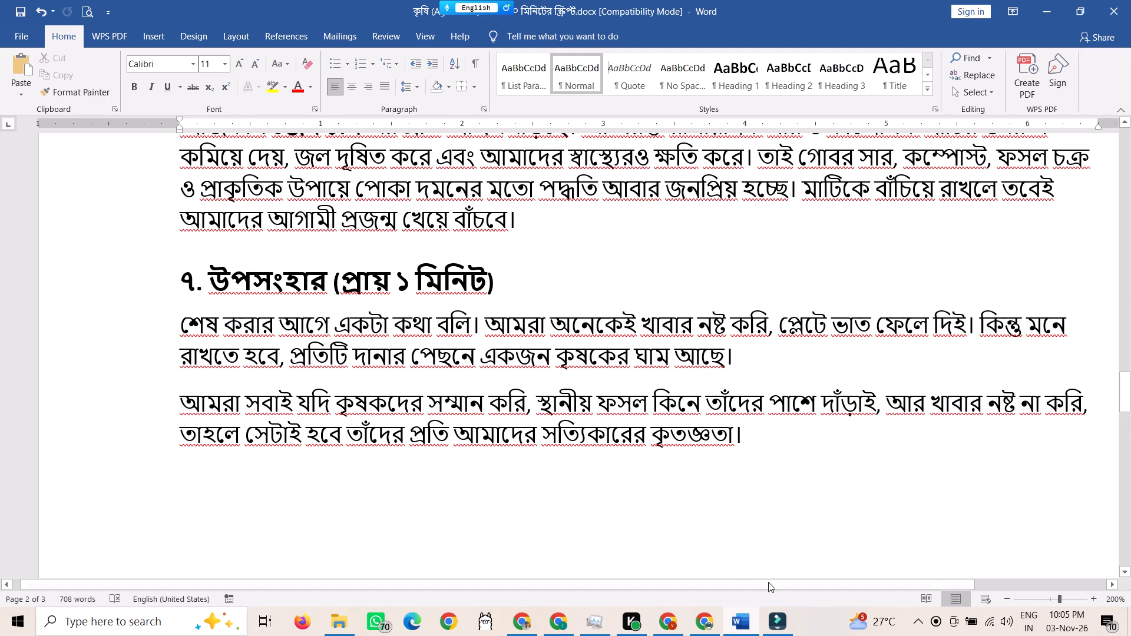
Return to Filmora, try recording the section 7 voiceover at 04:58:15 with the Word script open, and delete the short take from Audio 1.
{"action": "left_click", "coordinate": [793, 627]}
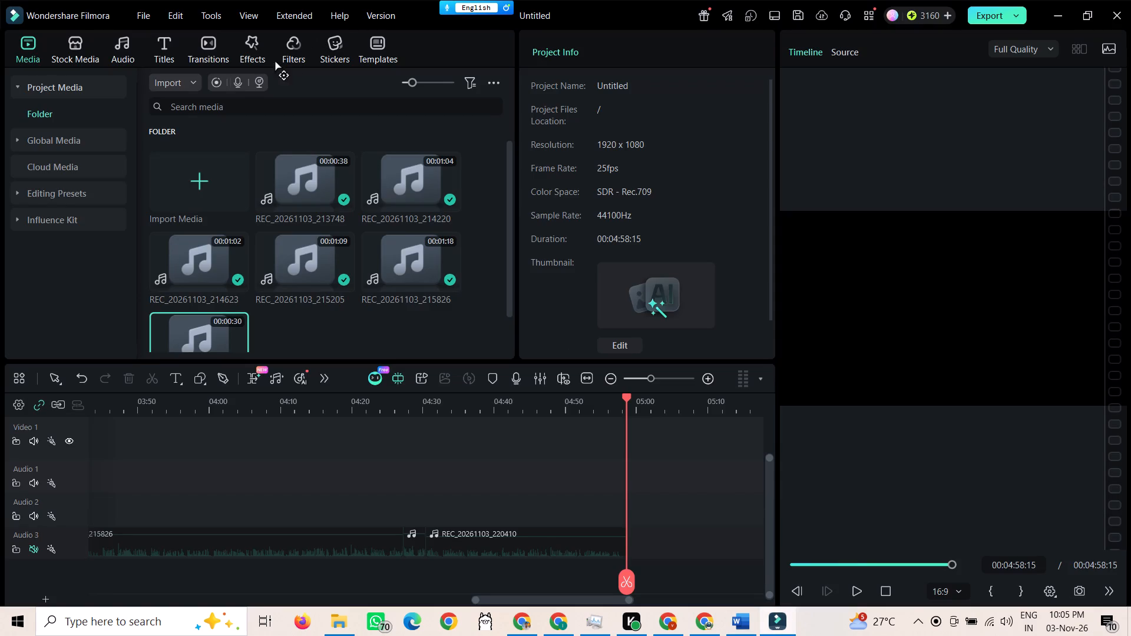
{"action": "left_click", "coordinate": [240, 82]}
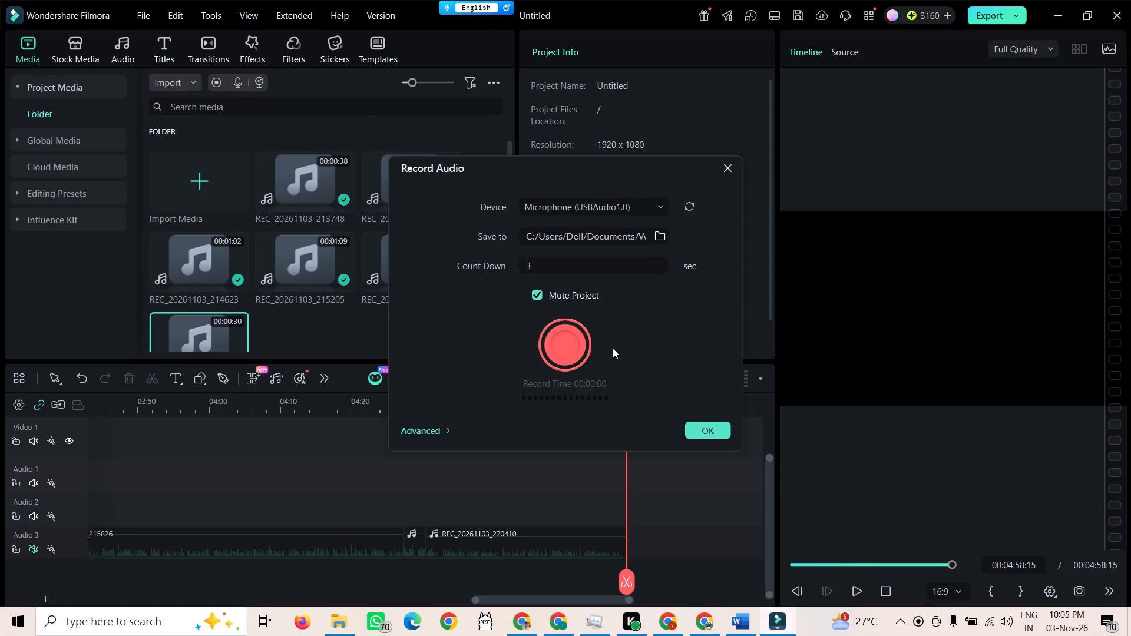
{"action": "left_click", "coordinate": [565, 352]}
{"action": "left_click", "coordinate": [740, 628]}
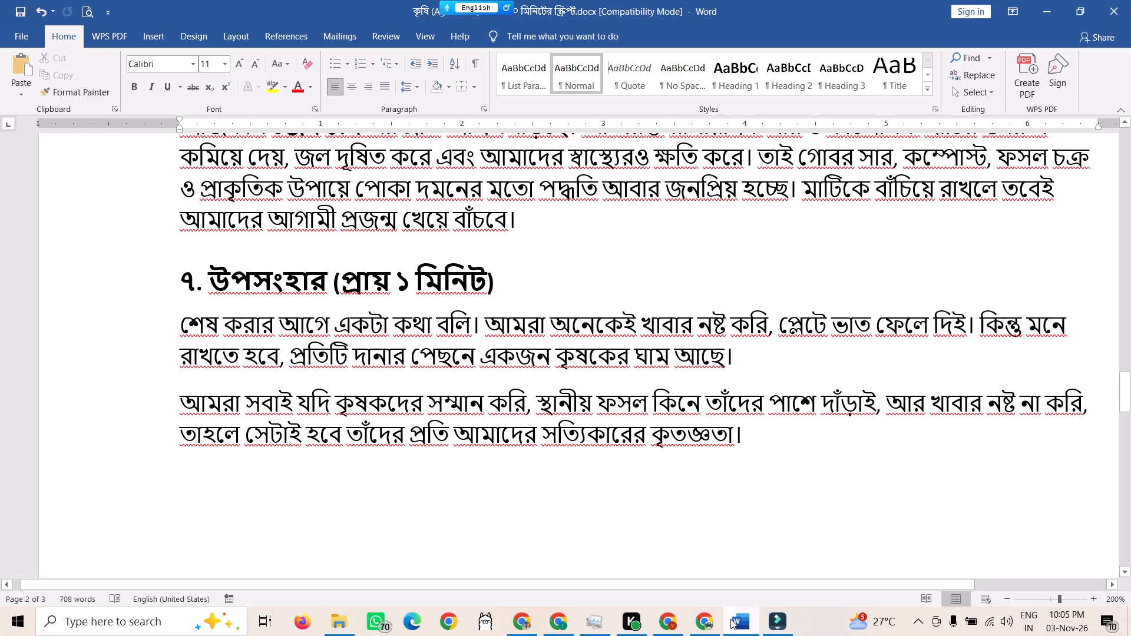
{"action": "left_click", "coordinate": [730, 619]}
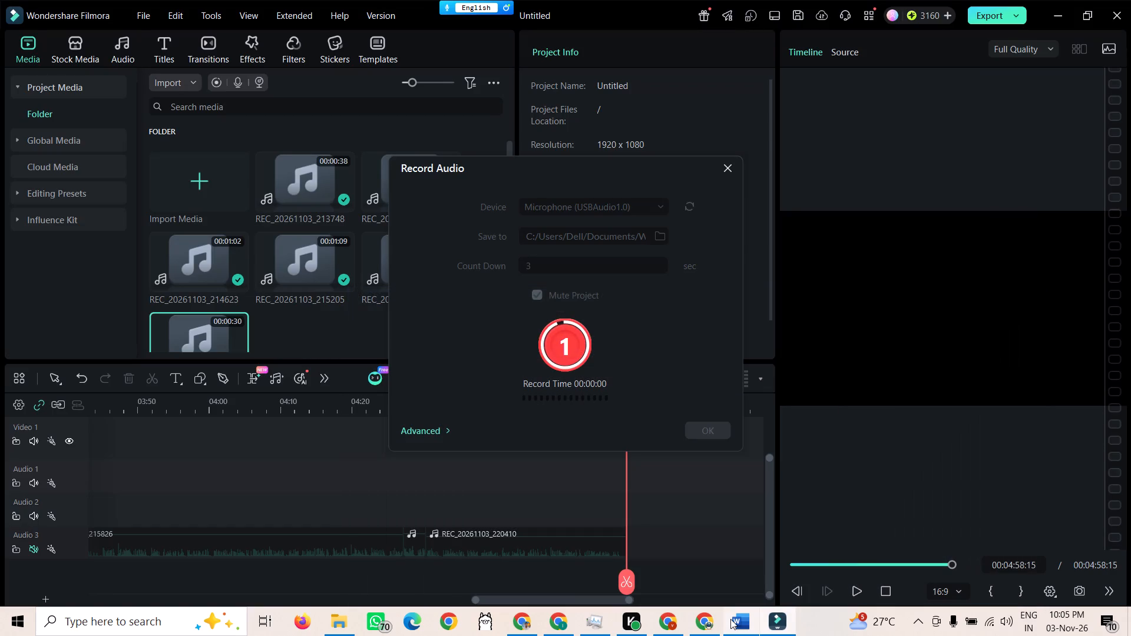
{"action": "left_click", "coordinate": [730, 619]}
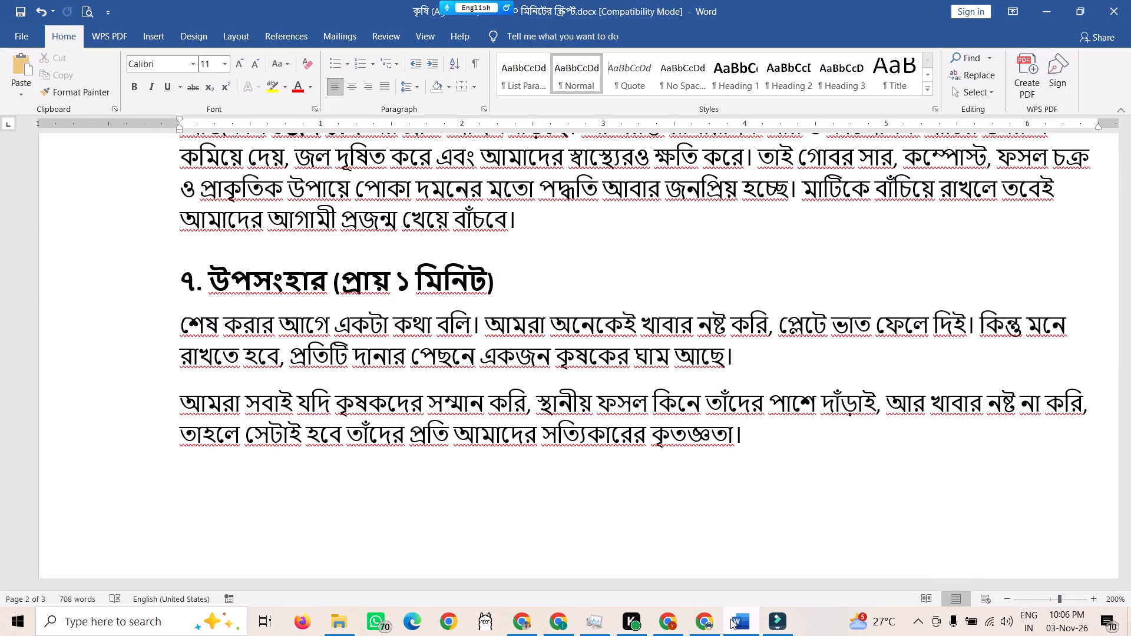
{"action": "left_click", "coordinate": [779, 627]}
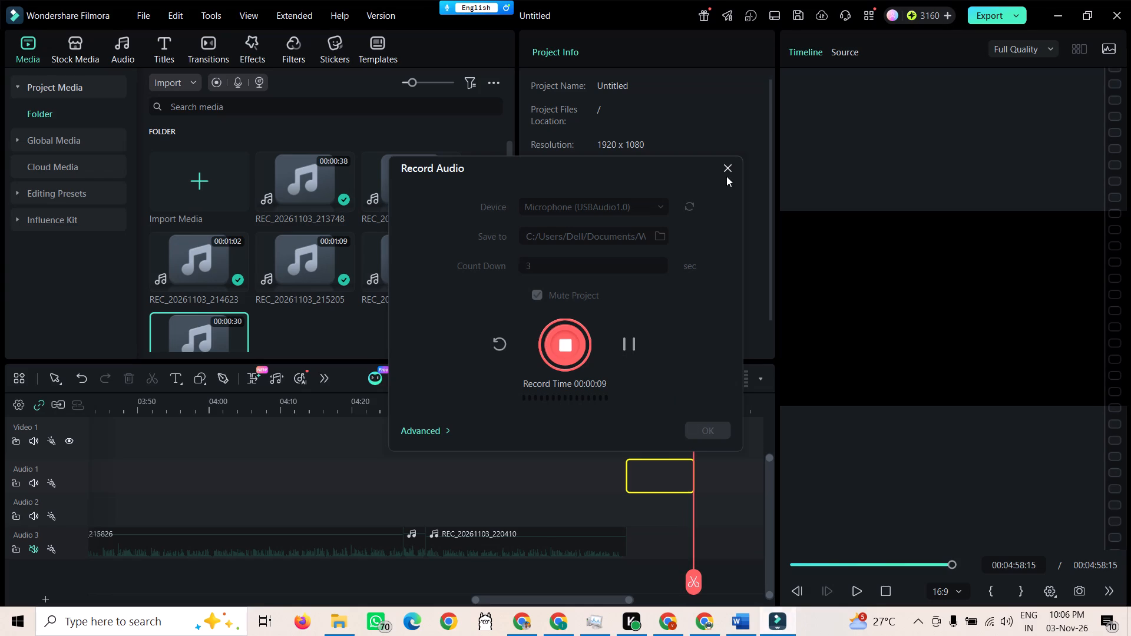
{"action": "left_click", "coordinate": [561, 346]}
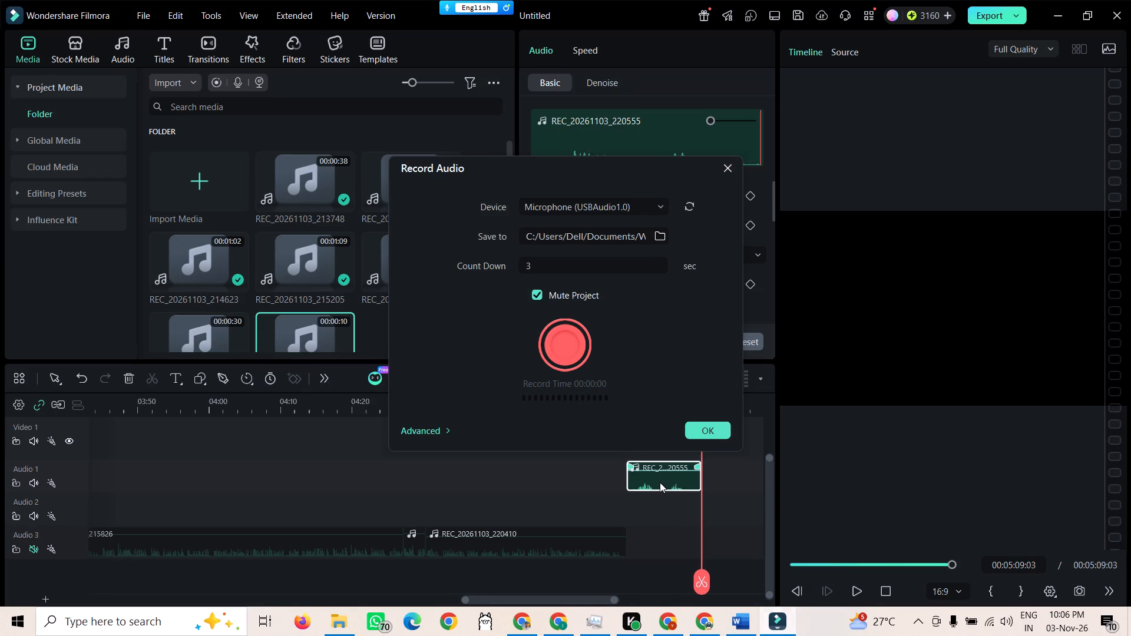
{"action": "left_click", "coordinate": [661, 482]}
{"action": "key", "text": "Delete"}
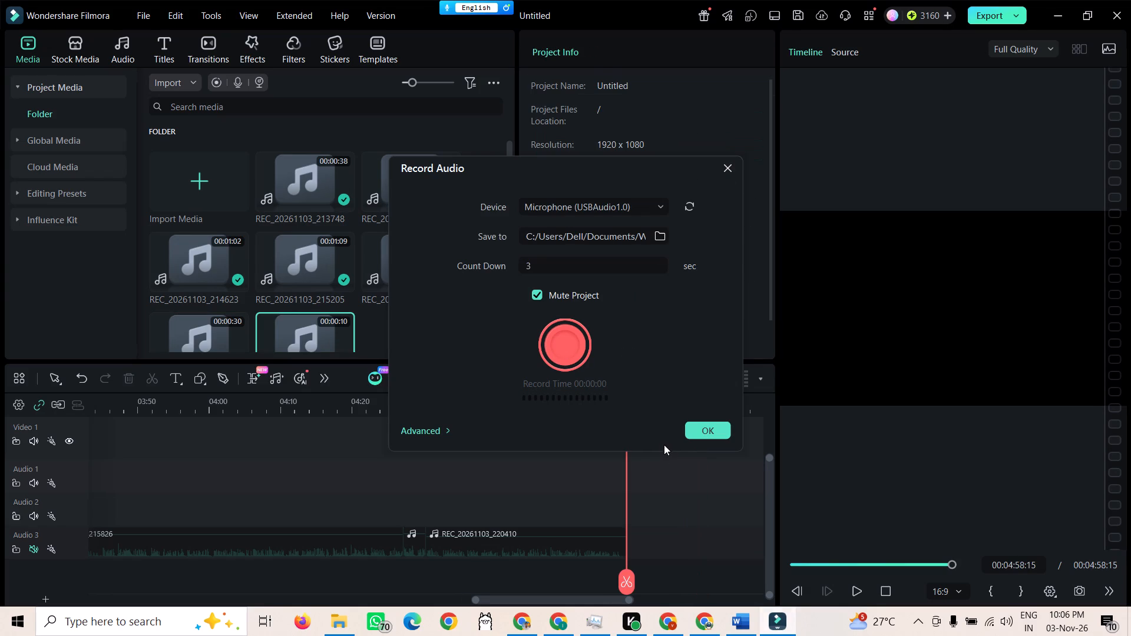
Record the section 7 voiceover again from 04:58:15 while reading the Word script.
{"action": "left_click", "coordinate": [574, 357]}
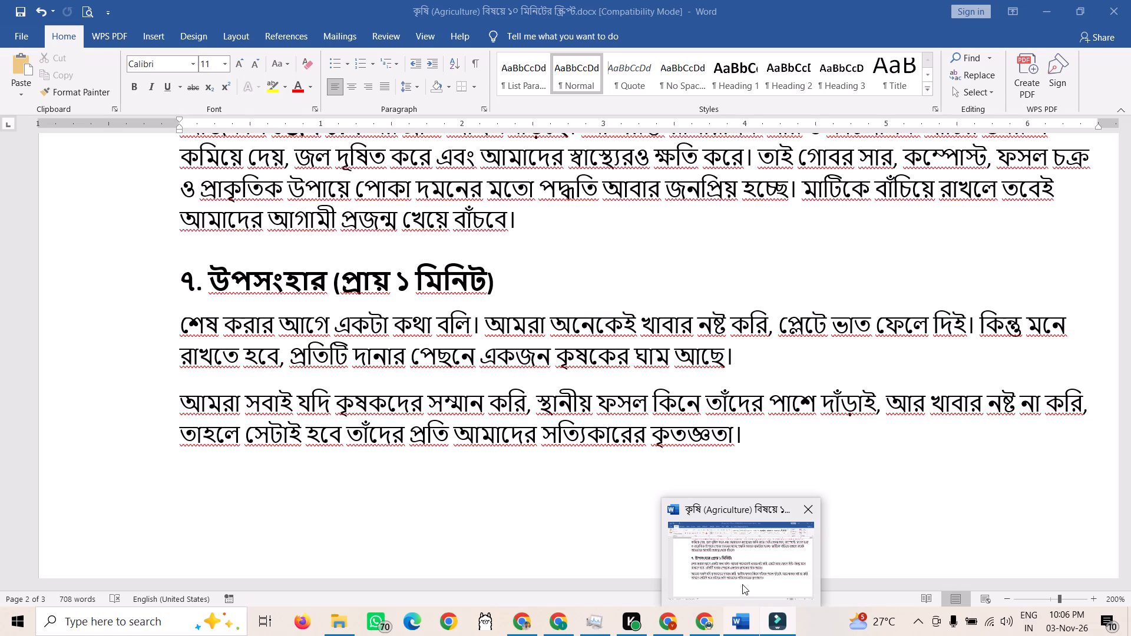
{"action": "left_click", "coordinate": [740, 581]}
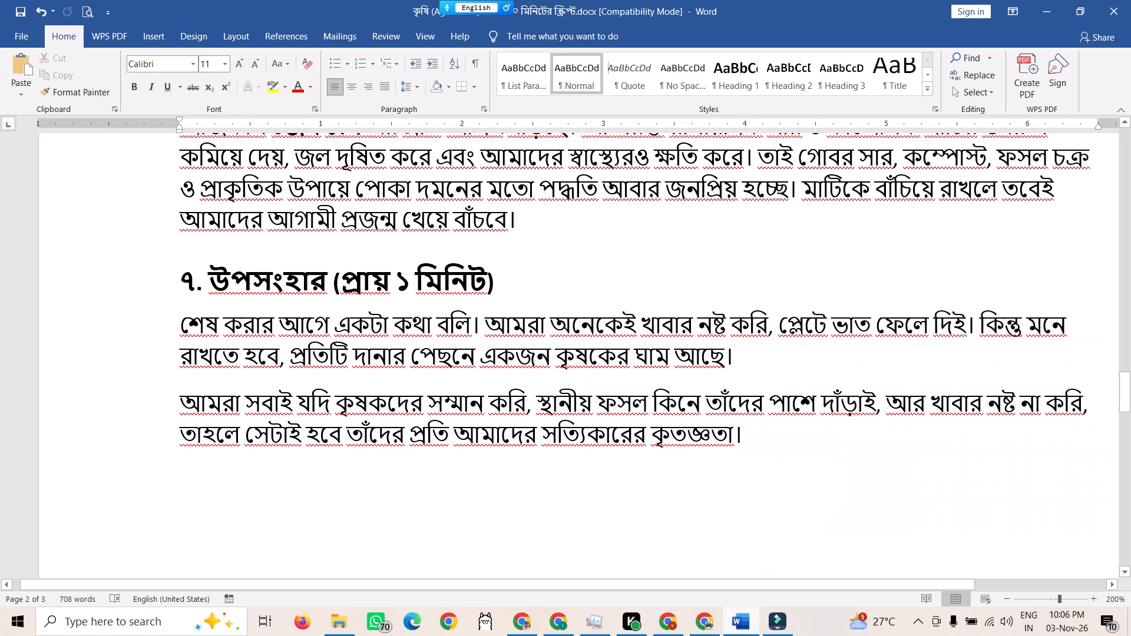
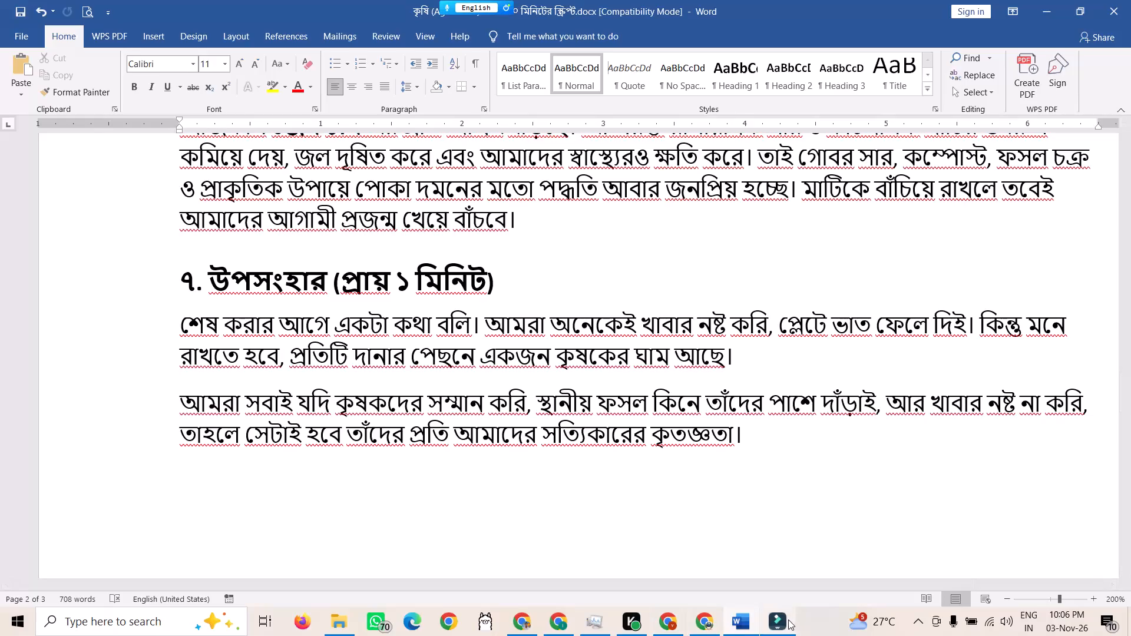
Return to Filmora, stop the section 7 recording and close the audio recorder.
{"action": "left_click", "coordinate": [788, 620]}
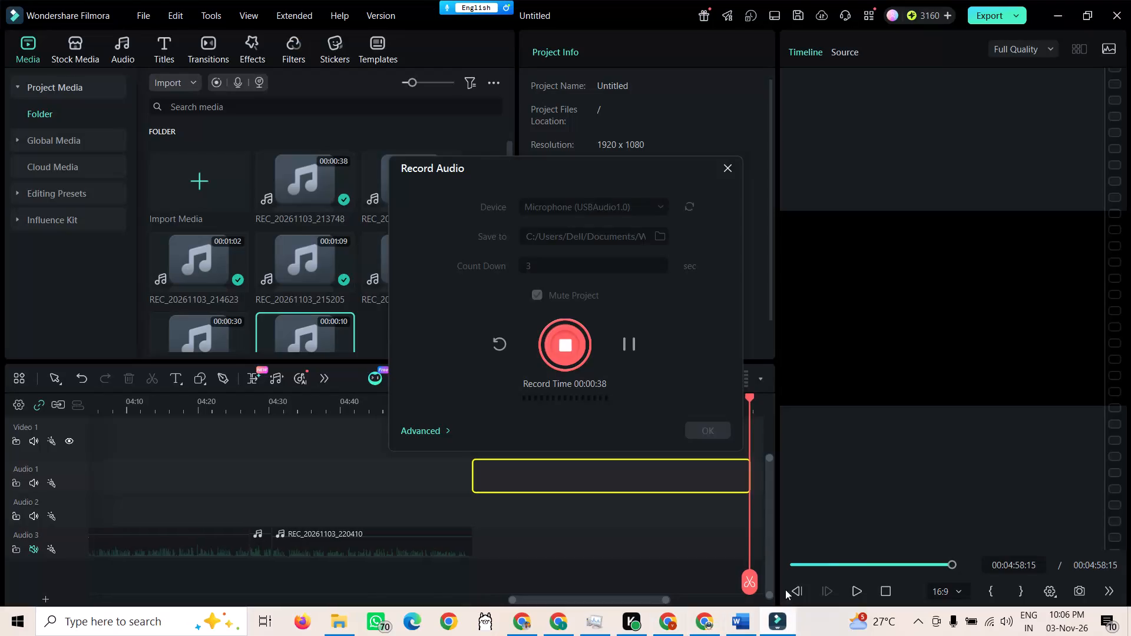
{"action": "left_click", "coordinate": [568, 355]}
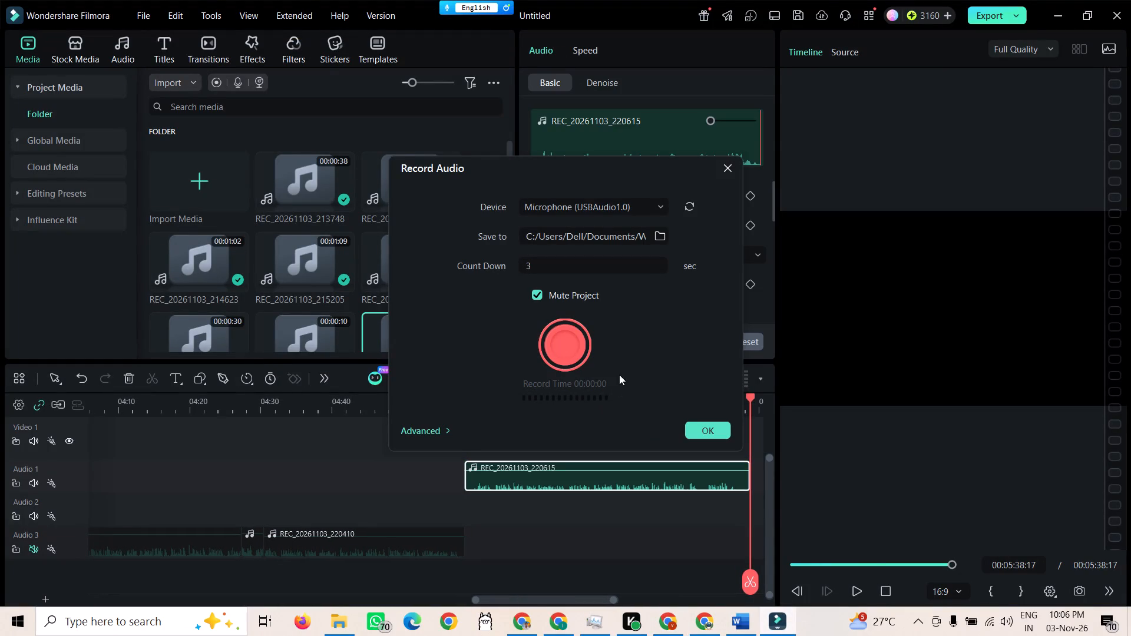
{"action": "left_click", "coordinate": [727, 167]}
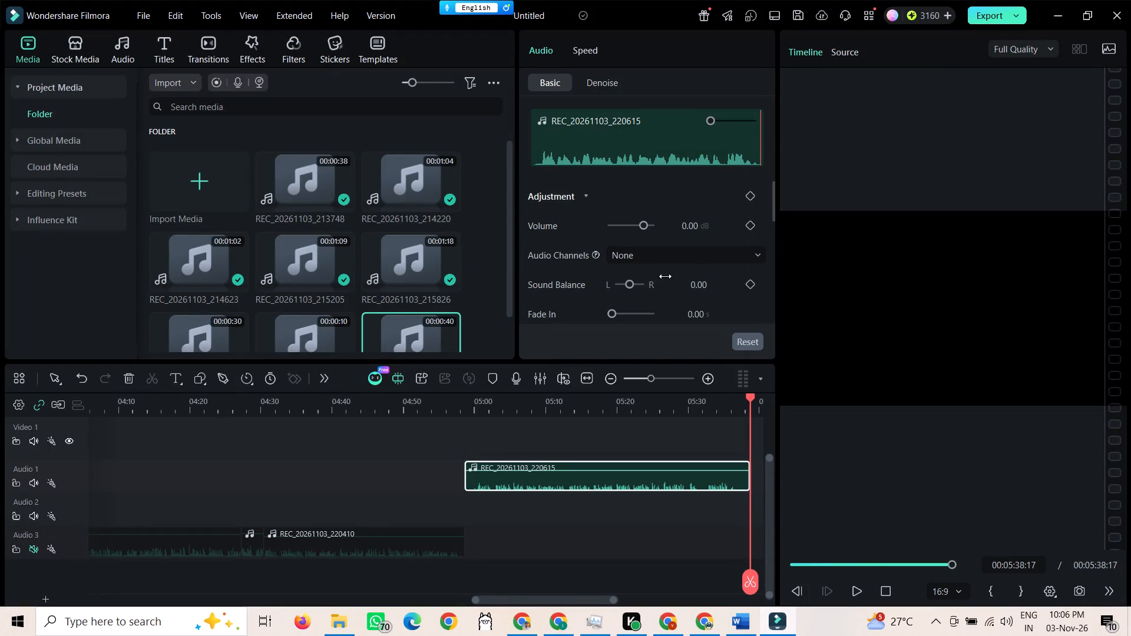
Raise the volume of the new section 7 clip on Audio 1 to 4.86 dB.
{"action": "left_click", "coordinate": [563, 470]}
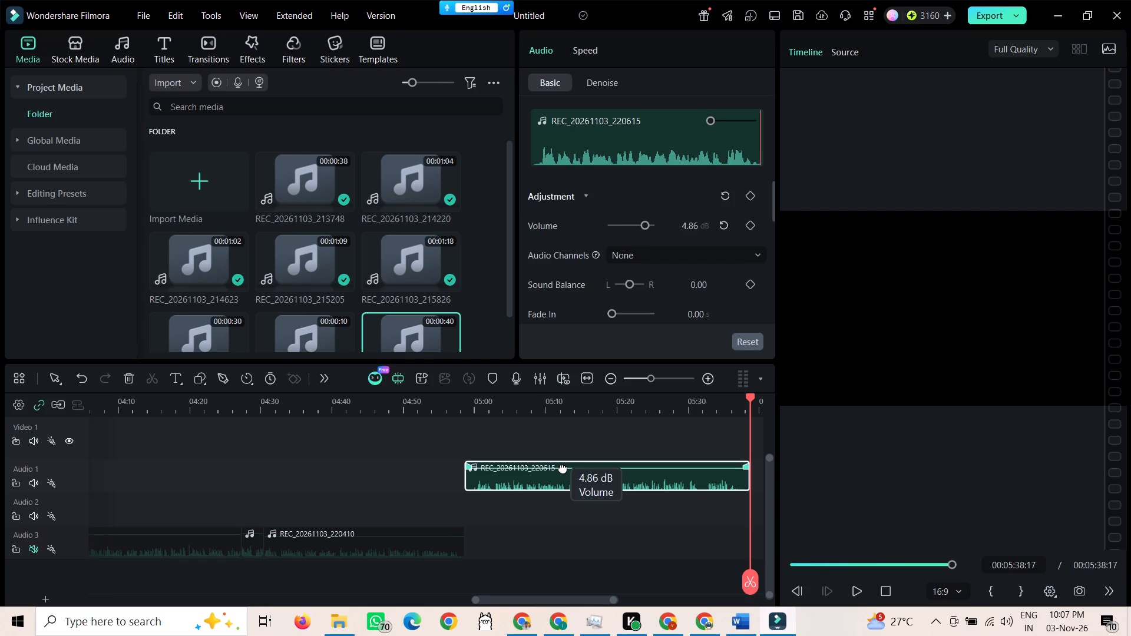
Split the section 7 clip at 05:00:05, delete its short opening part, and play the remaining voiceover through.
{"action": "left_click_drag", "start_coordinate": [747, 578], "coordinate": [492, 560]}
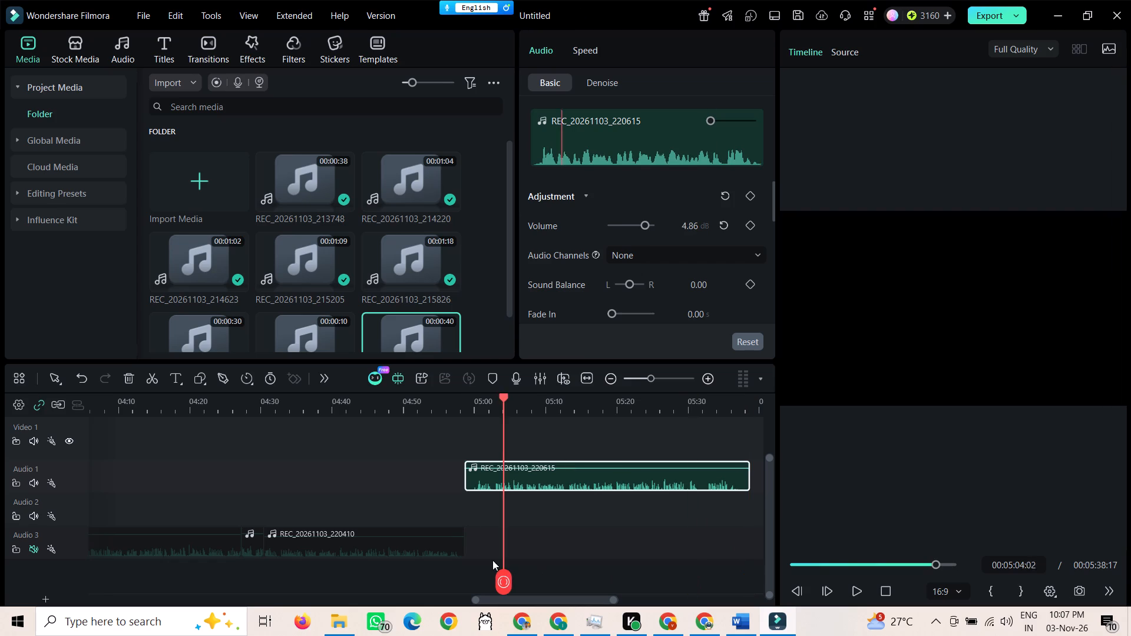
{"action": "left_click_drag", "start_coordinate": [492, 560], "coordinate": [469, 555]}
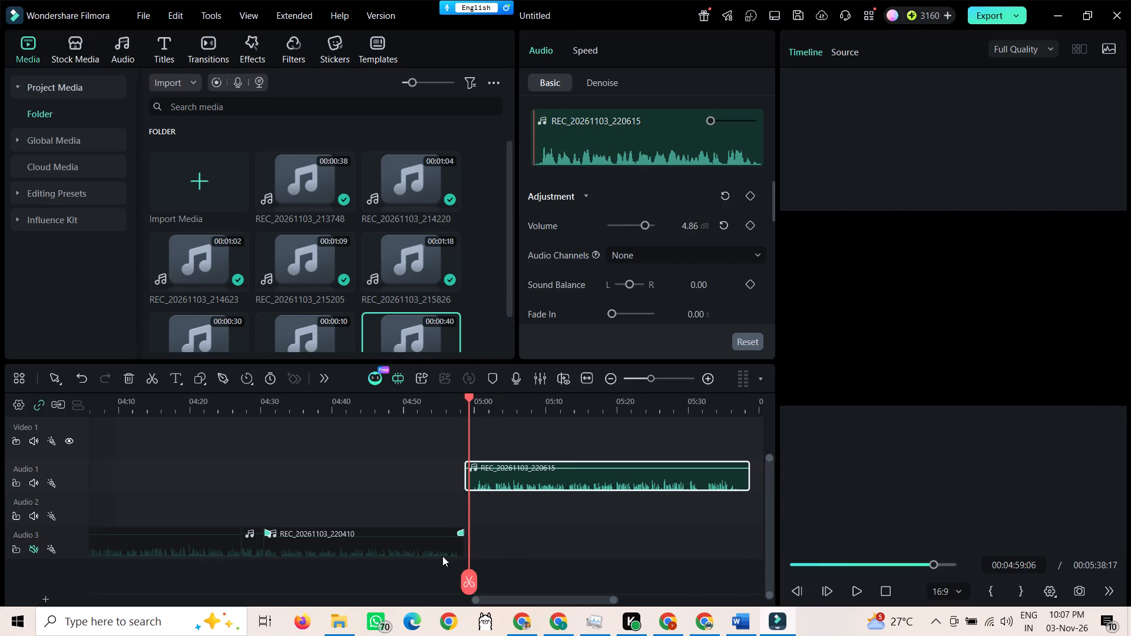
{"action": "key", "text": "space"}
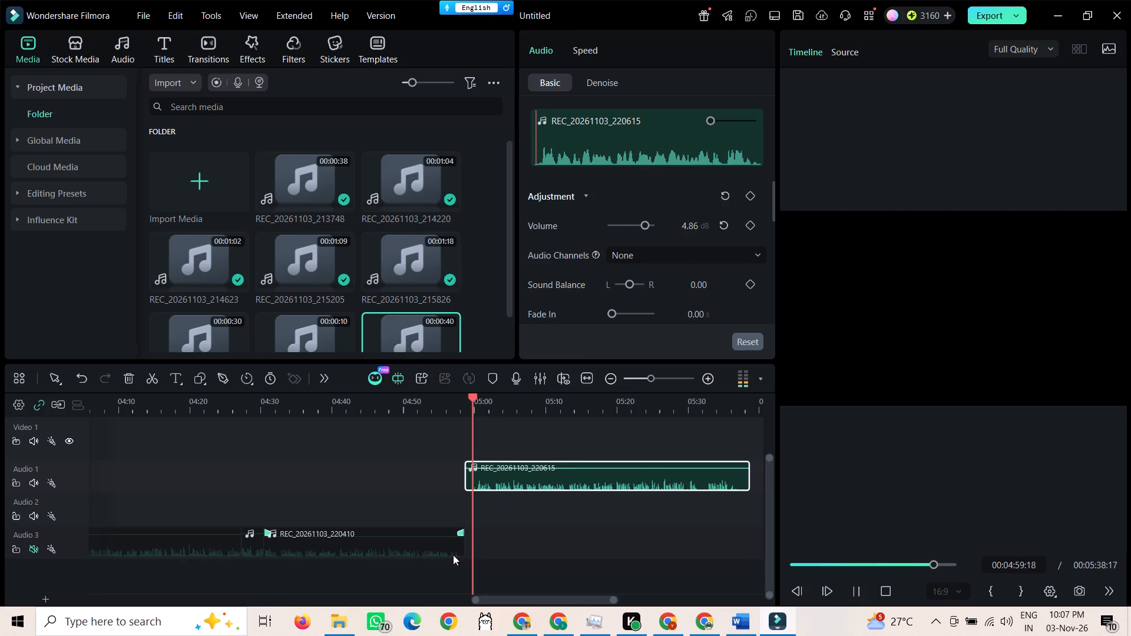
{"action": "key", "text": "space"}
{"action": "left_click", "coordinate": [475, 581]}
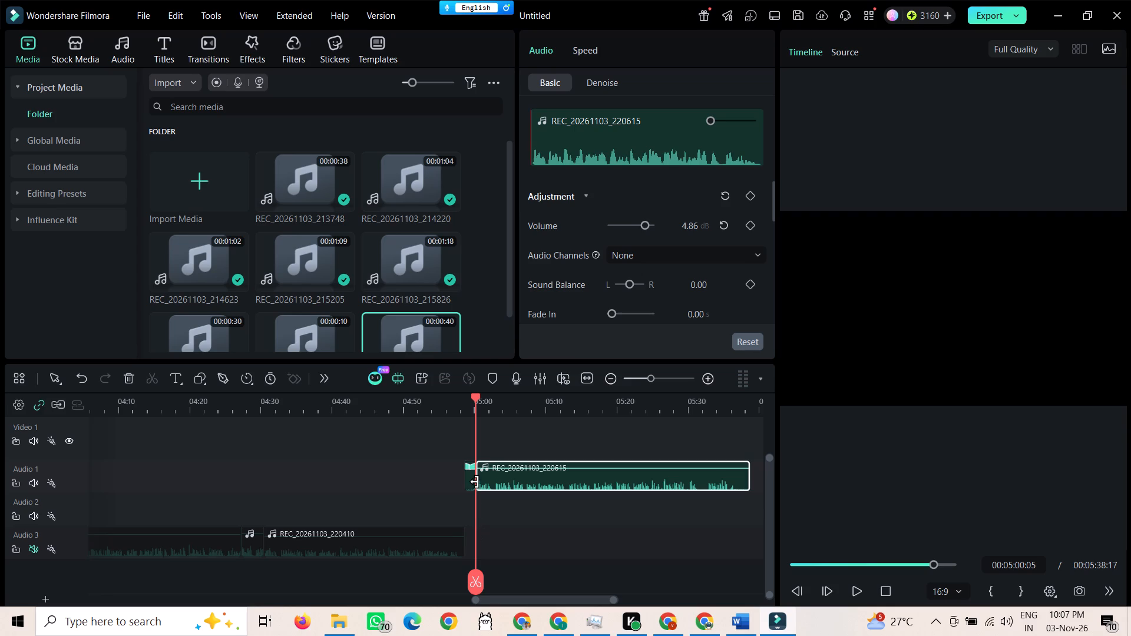
{"action": "left_click", "coordinate": [475, 482]}
{"action": "key", "text": "Delete"}
{"action": "key", "text": "space"}
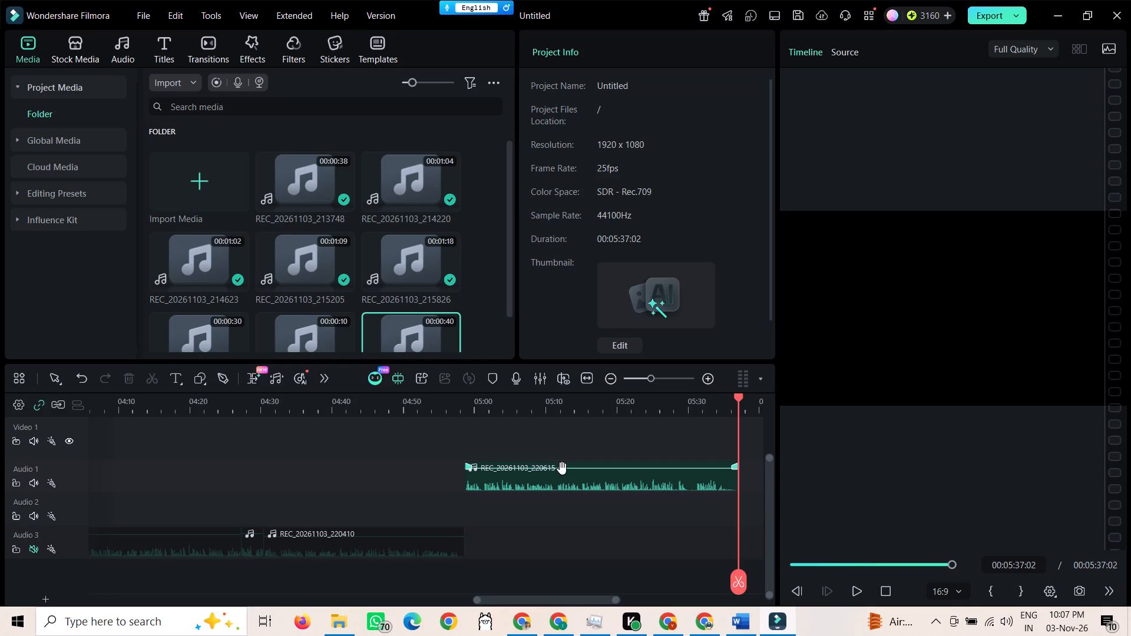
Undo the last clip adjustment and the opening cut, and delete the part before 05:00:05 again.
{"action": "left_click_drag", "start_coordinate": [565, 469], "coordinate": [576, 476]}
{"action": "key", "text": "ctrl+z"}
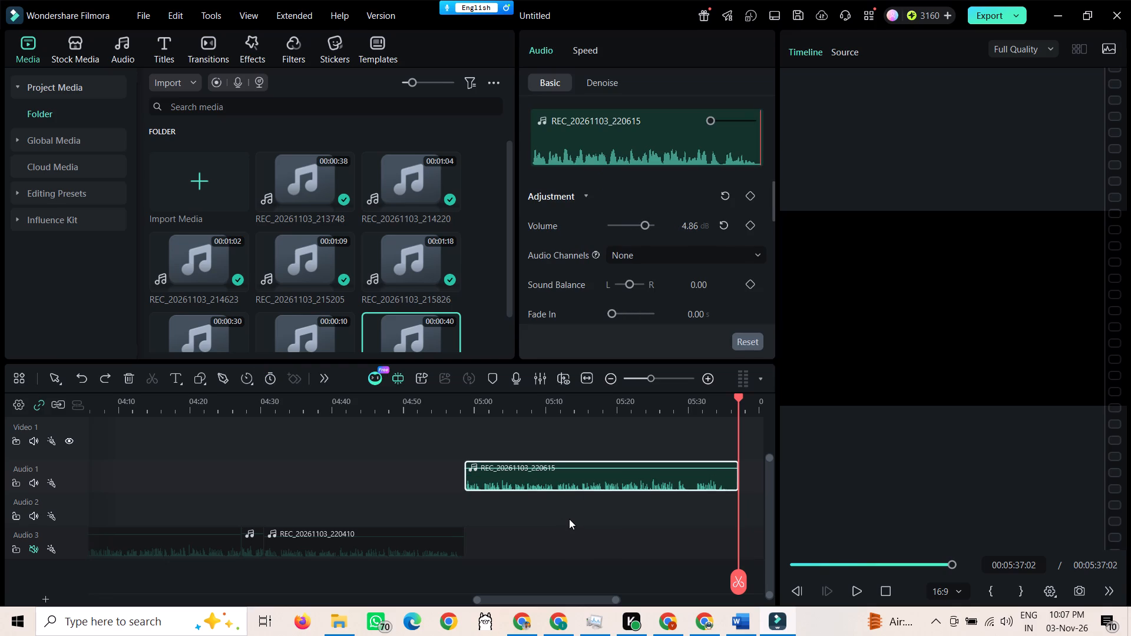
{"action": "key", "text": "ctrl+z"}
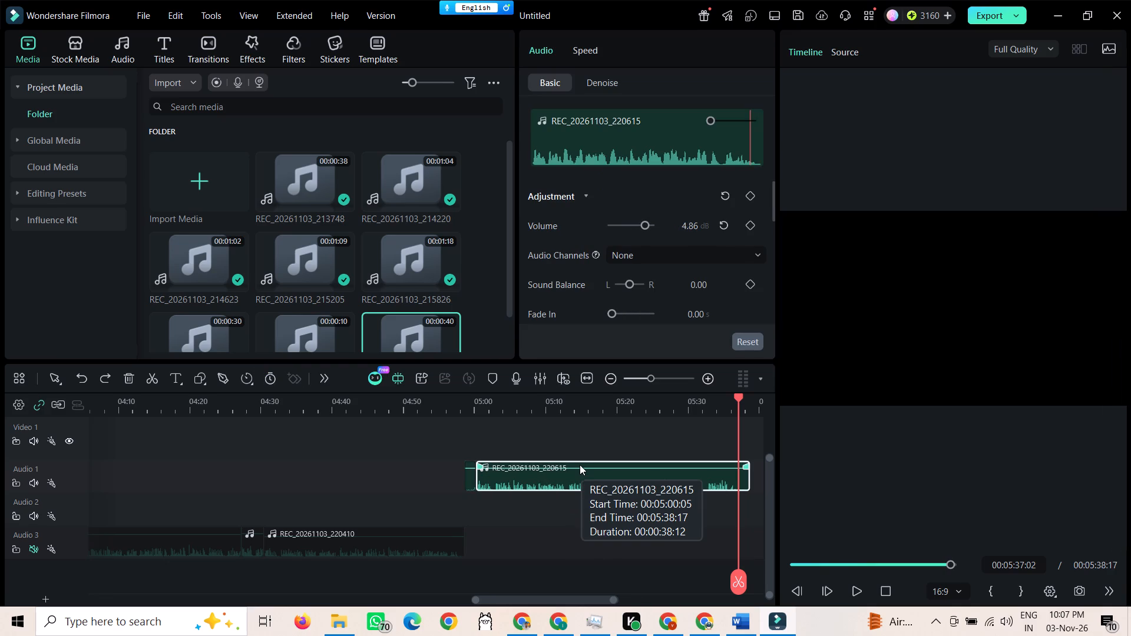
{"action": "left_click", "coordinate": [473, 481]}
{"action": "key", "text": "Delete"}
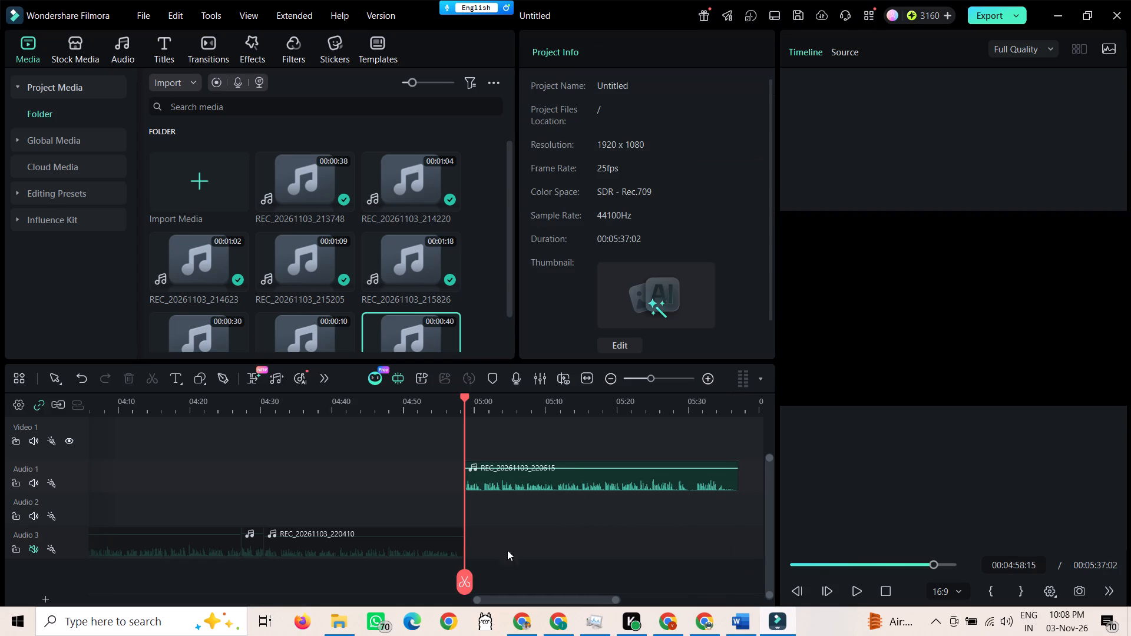
Split the section 7 clip at 05:35:05 and delete the leftover end part.
{"action": "left_click_drag", "start_coordinate": [469, 582], "coordinate": [726, 578]}
{"action": "left_click", "coordinate": [726, 578]}
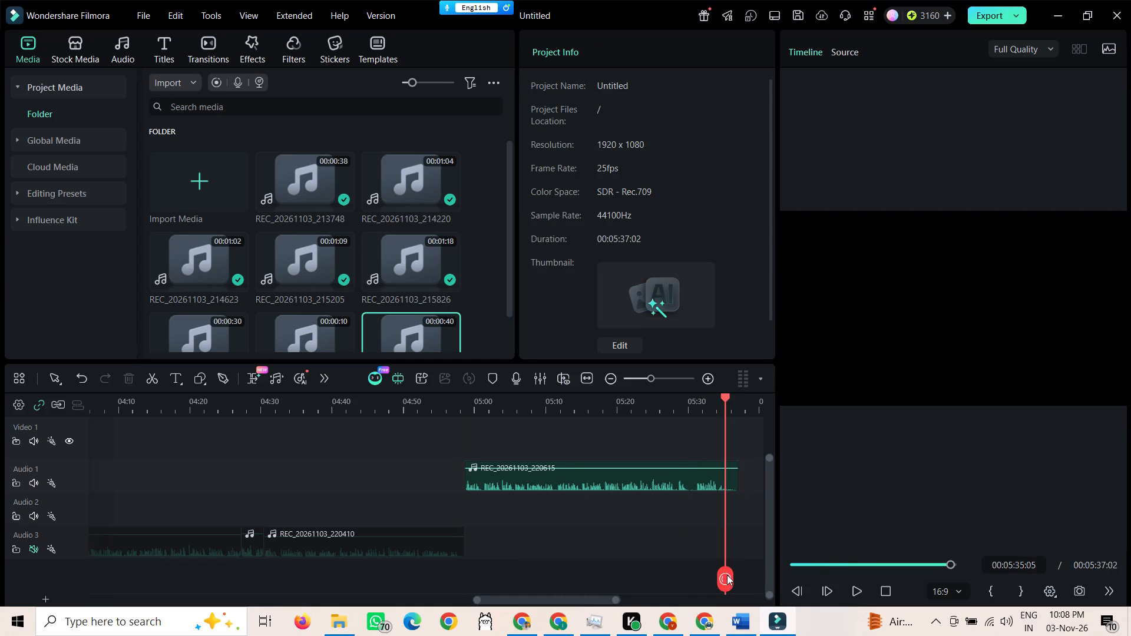
{"action": "left_click", "coordinate": [732, 481]}
{"action": "key", "text": "Delete"}
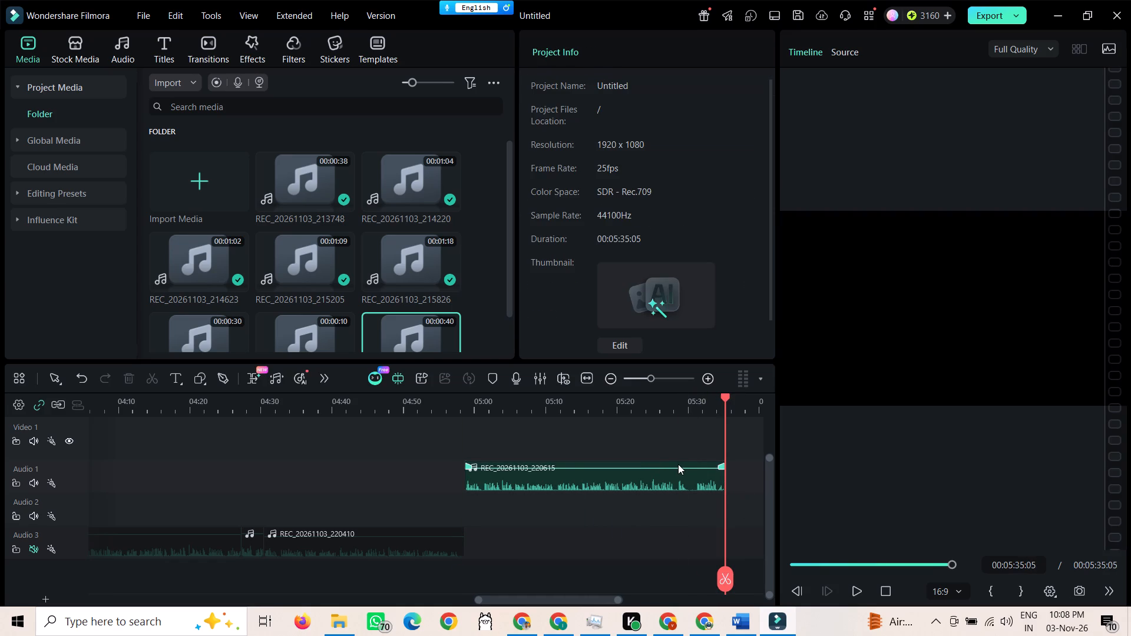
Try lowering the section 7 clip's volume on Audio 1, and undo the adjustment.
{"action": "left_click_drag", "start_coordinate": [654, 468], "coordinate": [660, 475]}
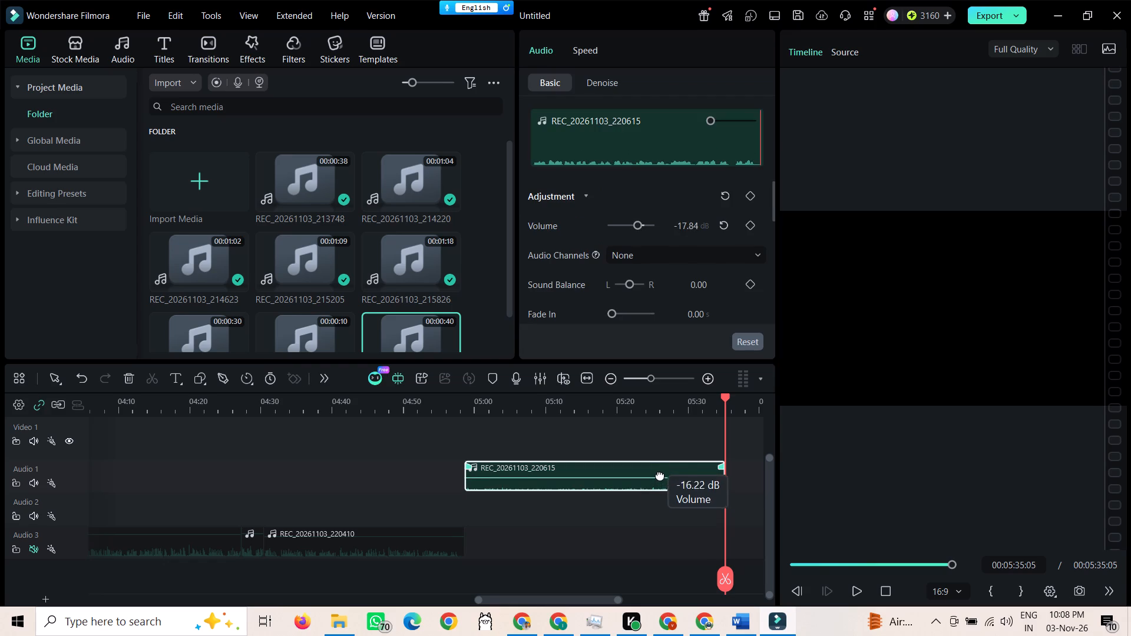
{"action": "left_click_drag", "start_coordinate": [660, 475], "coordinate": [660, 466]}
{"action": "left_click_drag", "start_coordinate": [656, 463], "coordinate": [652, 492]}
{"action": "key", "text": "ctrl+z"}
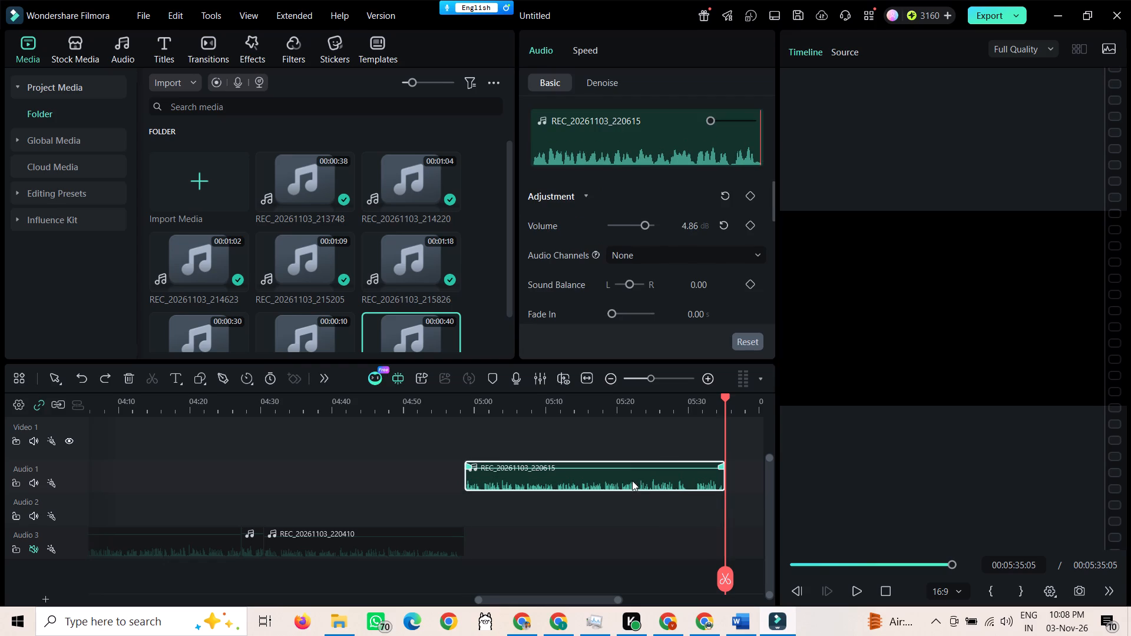
Move the section 7 clip from Audio 1 to Audio 3, directly after the section 6 clip, and unmute Audio 3.
{"action": "left_click_drag", "start_coordinate": [642, 465], "coordinate": [644, 511]}
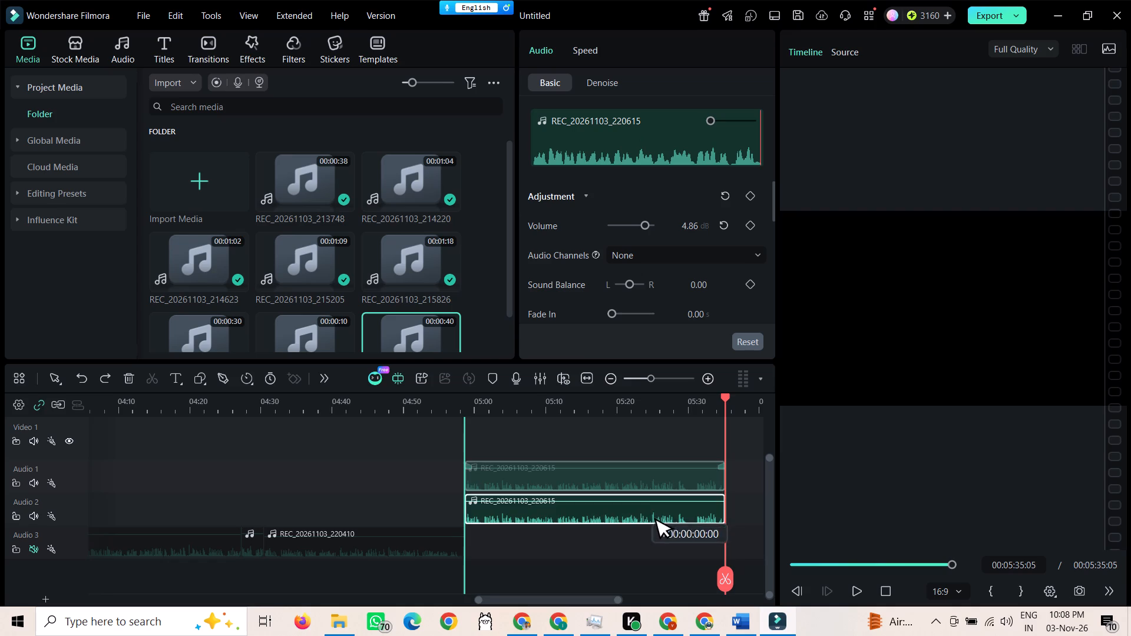
{"action": "left_click_drag", "start_coordinate": [644, 511], "coordinate": [647, 542]}
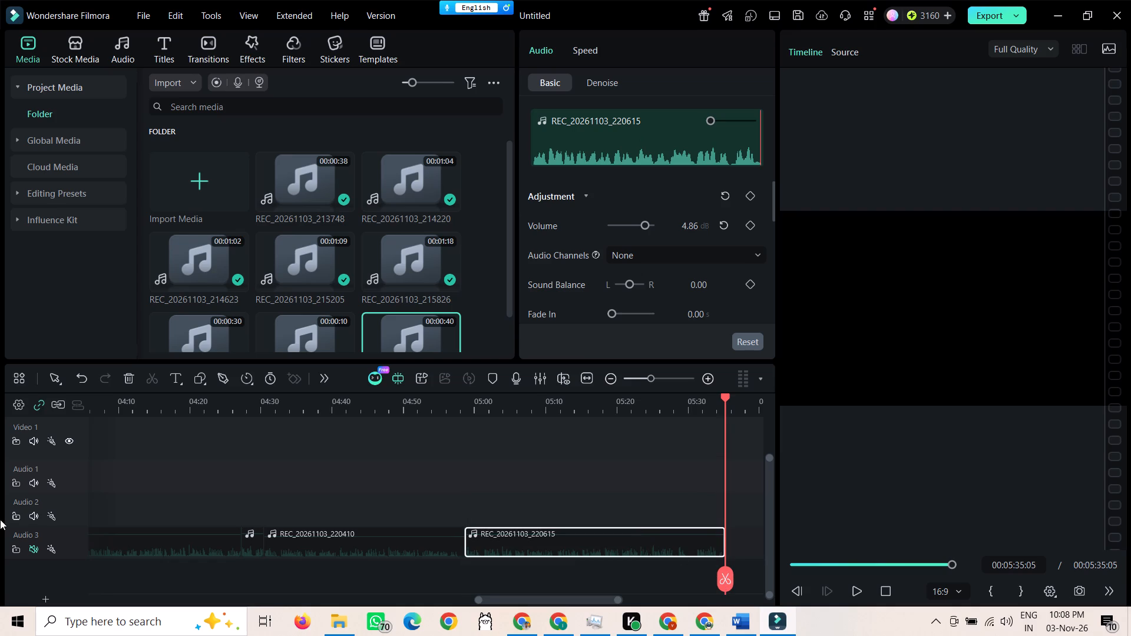
{"action": "left_click", "coordinate": [32, 548]}
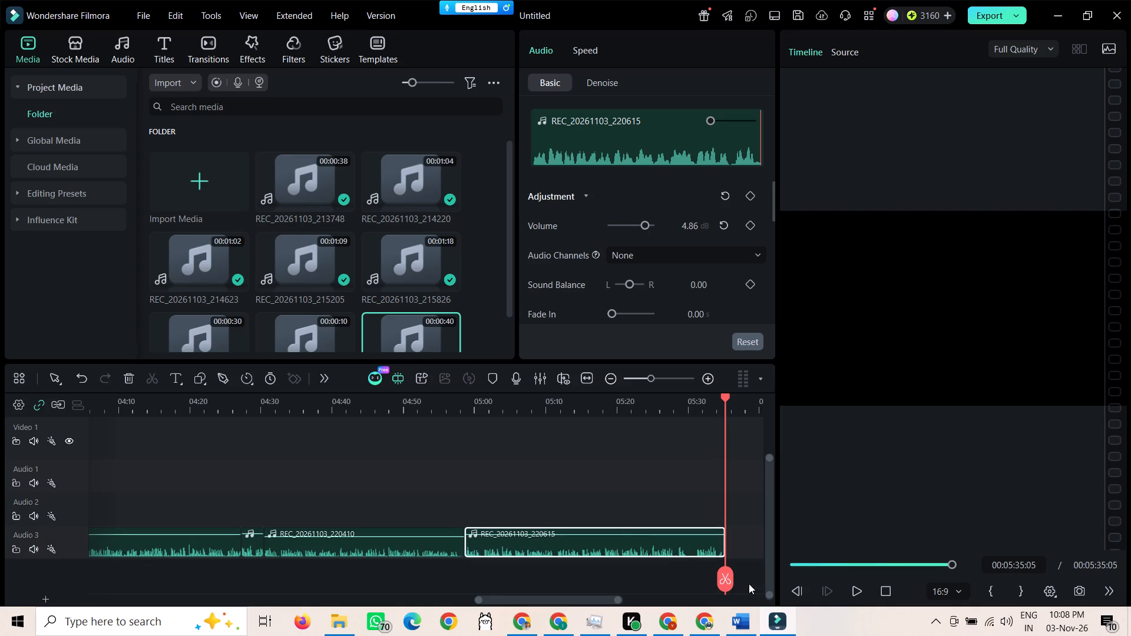
Play the assembled voiceover on Audio 3 from the start of the timeline.
{"action": "left_click_drag", "start_coordinate": [722, 583], "coordinate": [120, 591]}
{"action": "scroll", "coordinate": [725, 525], "scroll_direction": "down", "scroll_amount": 18, "text": "ctrl"}
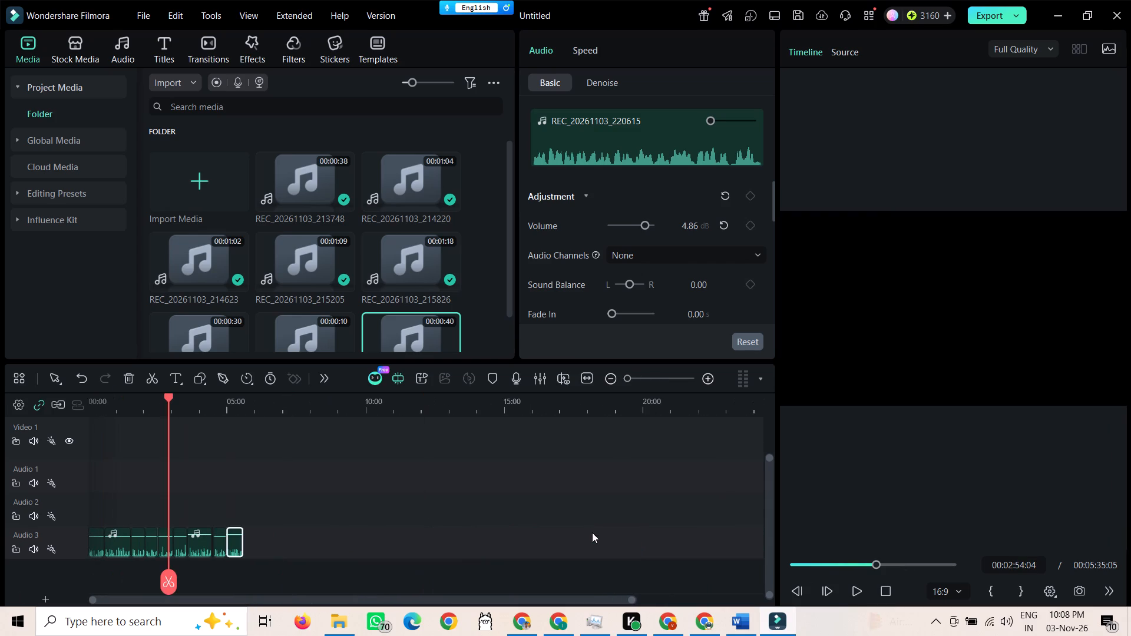
{"action": "left_click_drag", "start_coordinate": [167, 581], "coordinate": [0, 580]}
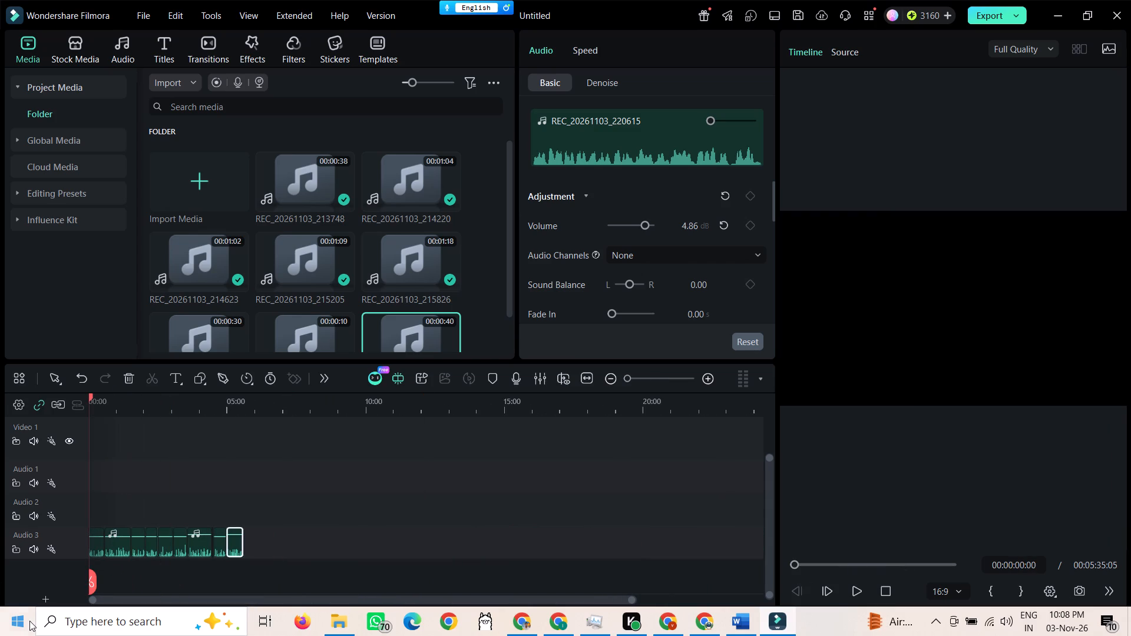
{"action": "key", "text": "space"}
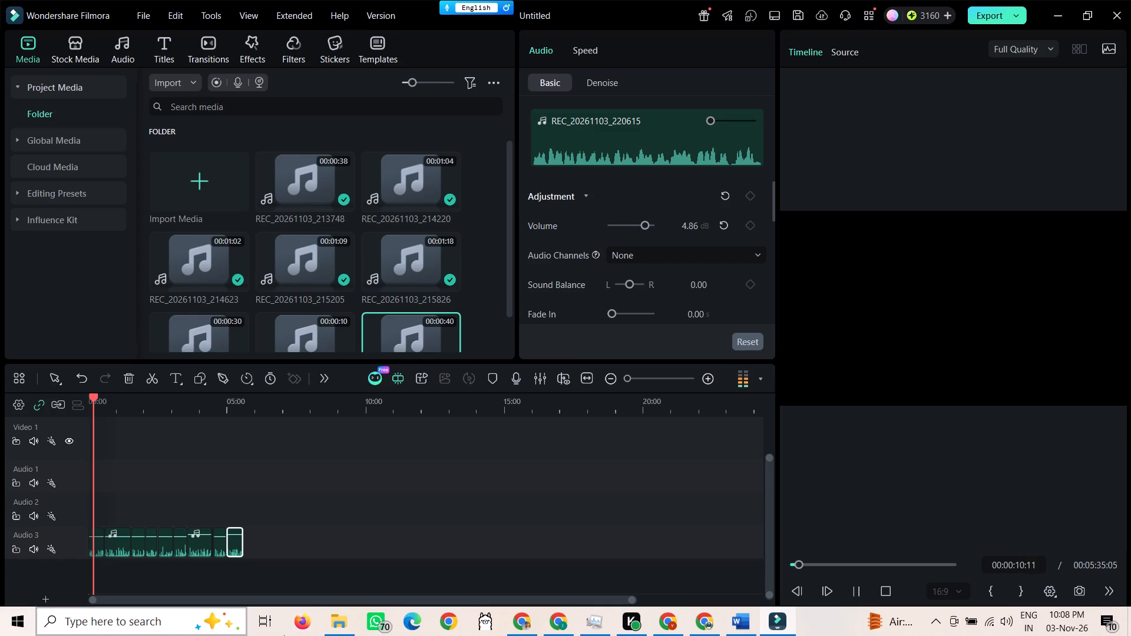
Select all voiceover clips on Audio 3 and set up a local export in MP3 format.
{"action": "left_click_drag", "start_coordinate": [302, 518], "coordinate": [13, 546]}
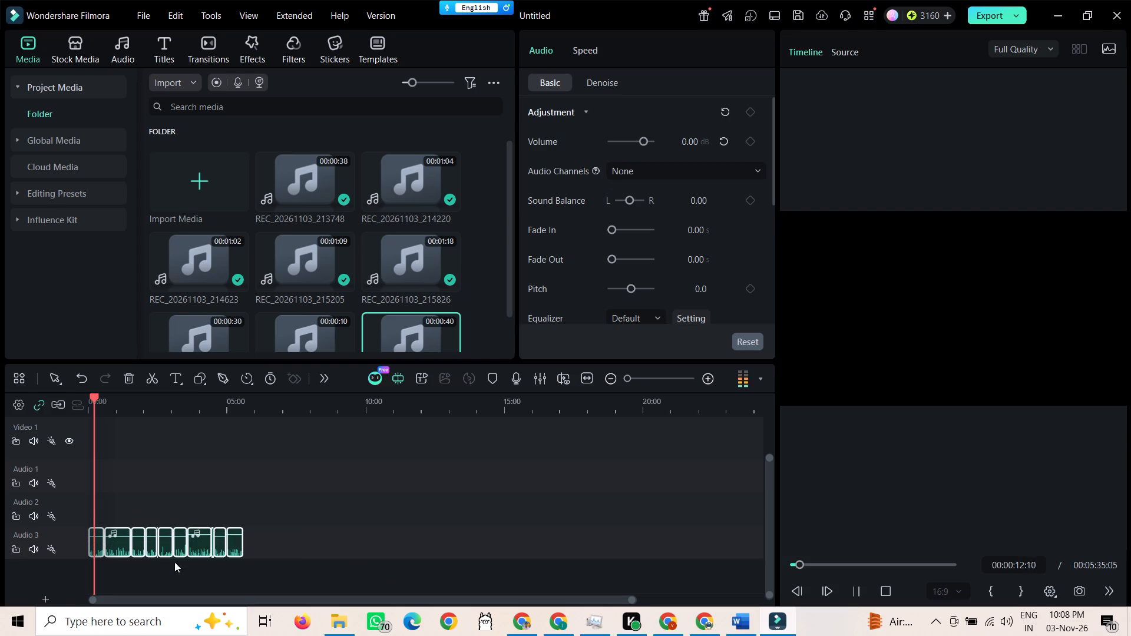
{"action": "right_click", "coordinate": [166, 546]}
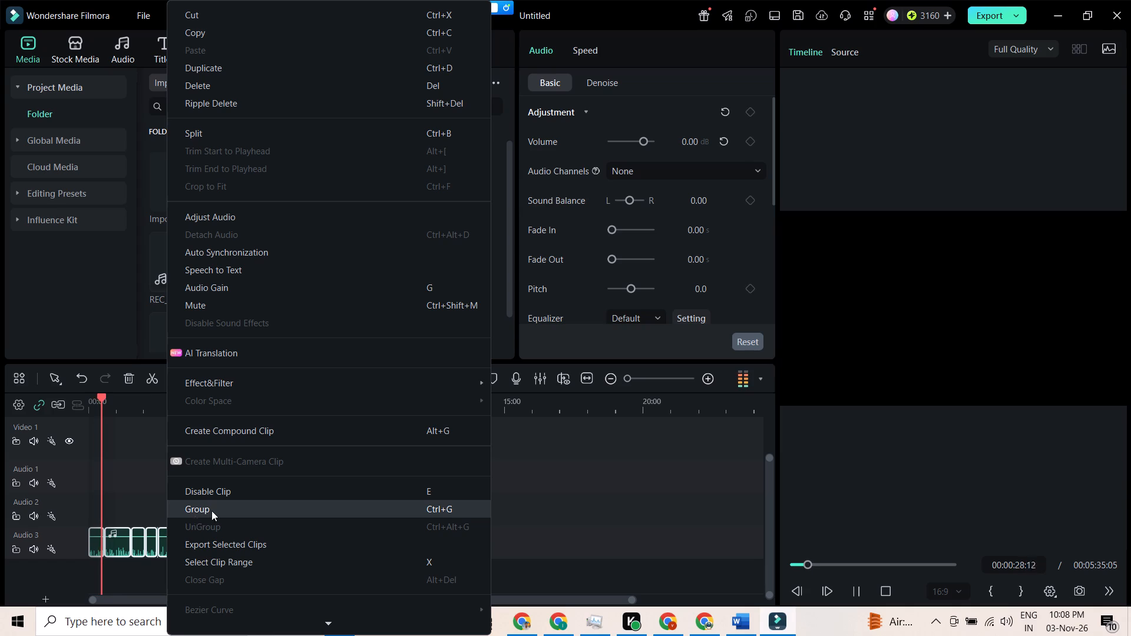
{"action": "left_click", "coordinate": [624, 507]}
{"action": "left_click_drag", "start_coordinate": [474, 471], "coordinate": [197, 540]}
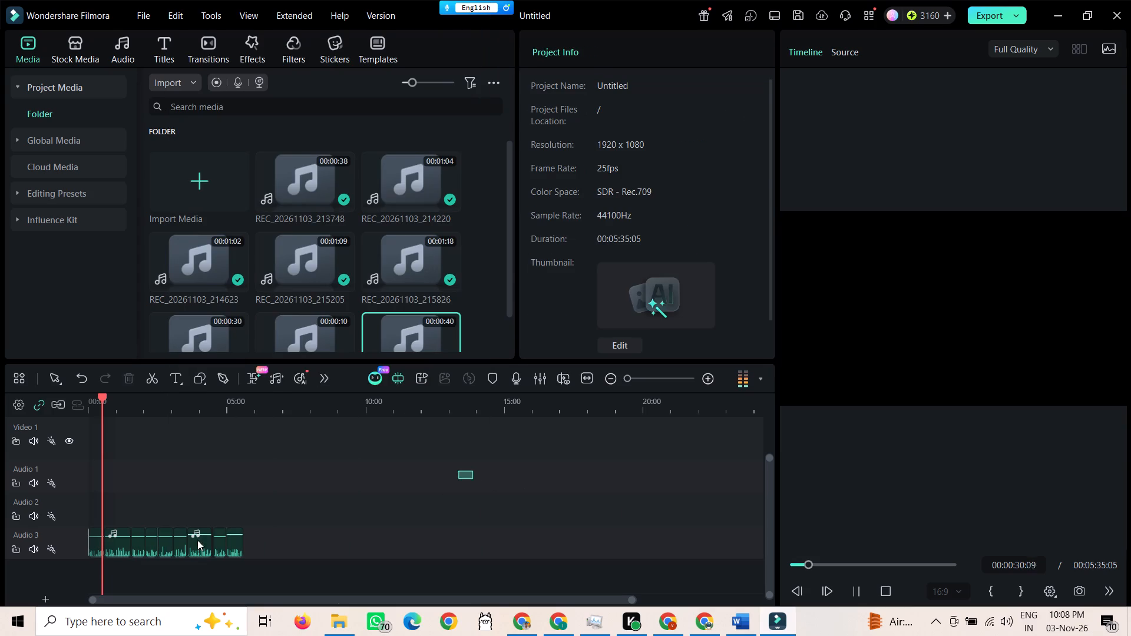
{"action": "left_click_drag", "start_coordinate": [197, 540], "coordinate": [72, 571]}
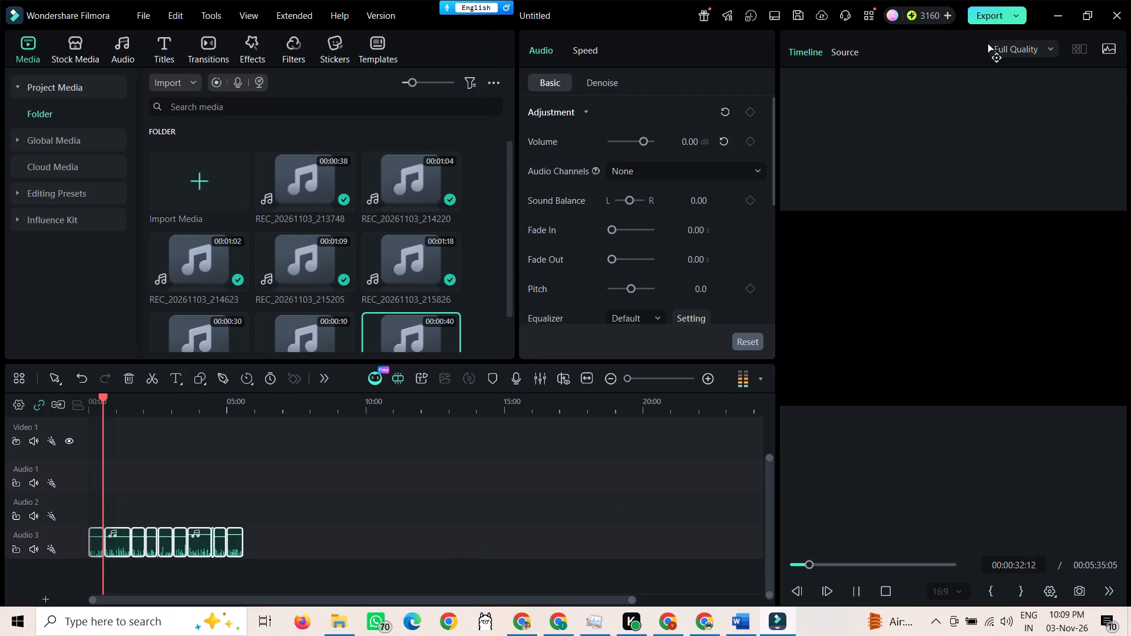
{"action": "left_click", "coordinate": [1002, 18]}
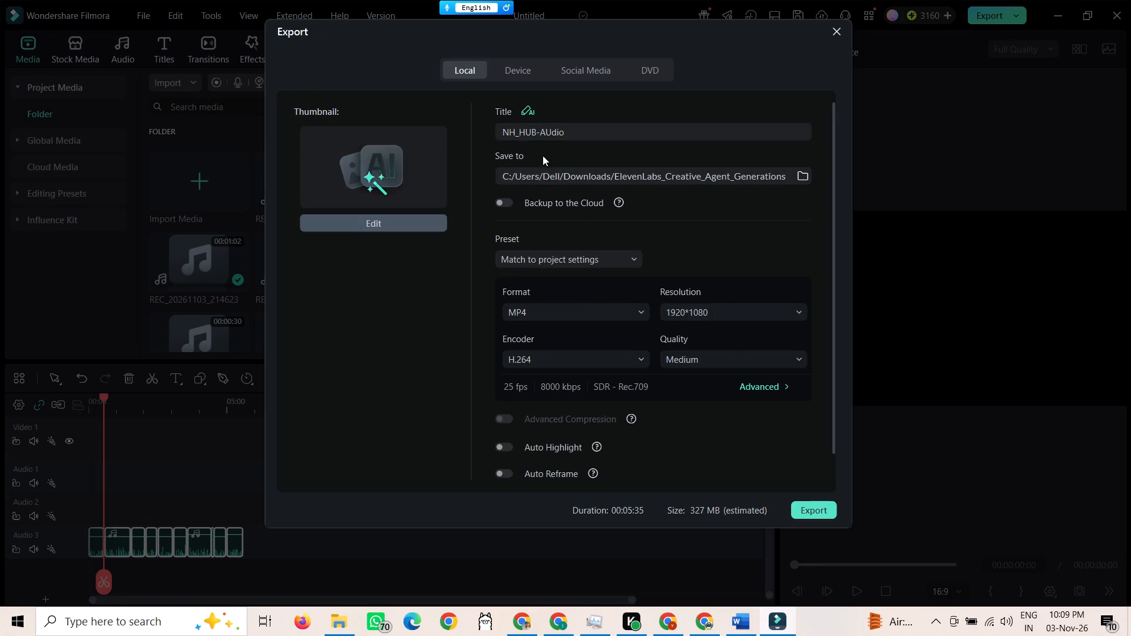
{"action": "left_click", "coordinate": [545, 311]}
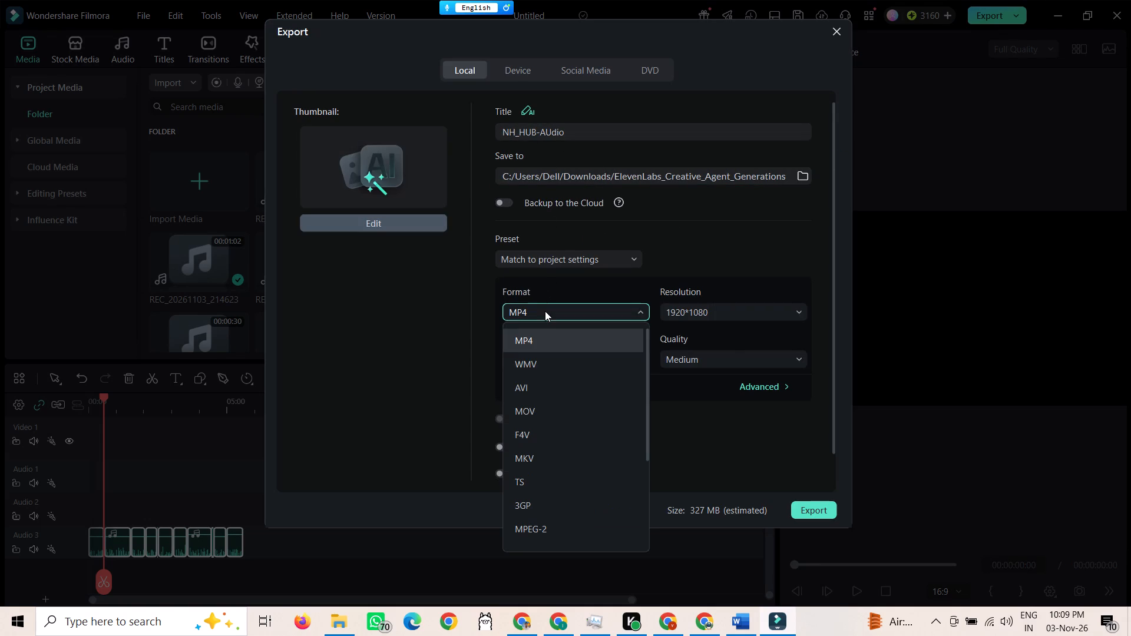
{"action": "scroll", "coordinate": [561, 437], "scroll_direction": "down", "scroll_amount": 5}
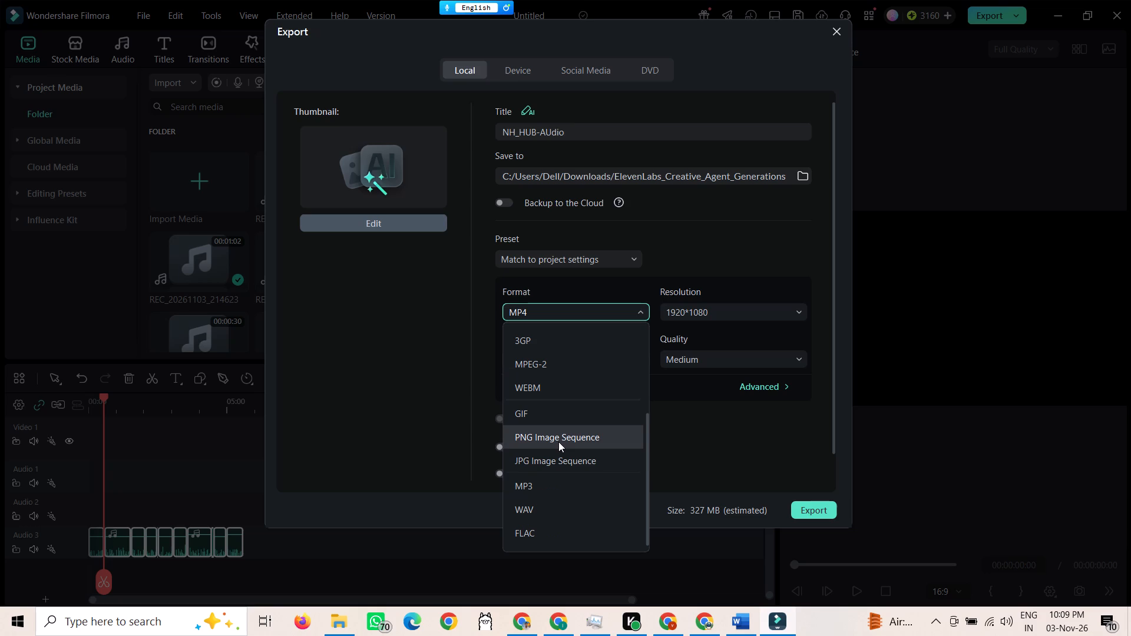
{"action": "scroll", "coordinate": [558, 442], "scroll_direction": "down", "scroll_amount": 2}
{"action": "left_click", "coordinate": [547, 478]}
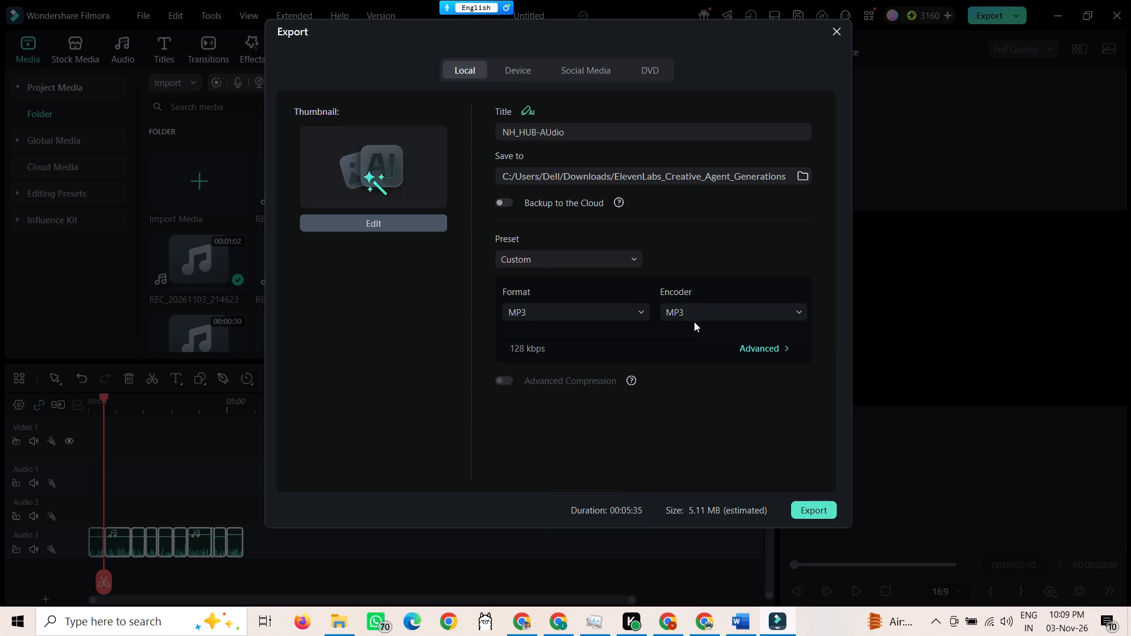
Set the advanced MP3 export options to a 320 kbps bit rate, 48000 Hz sample rate and Mono channel.
{"action": "left_click", "coordinate": [694, 322]}
{"action": "left_click", "coordinate": [782, 350]}
{"action": "left_click", "coordinate": [759, 350]}
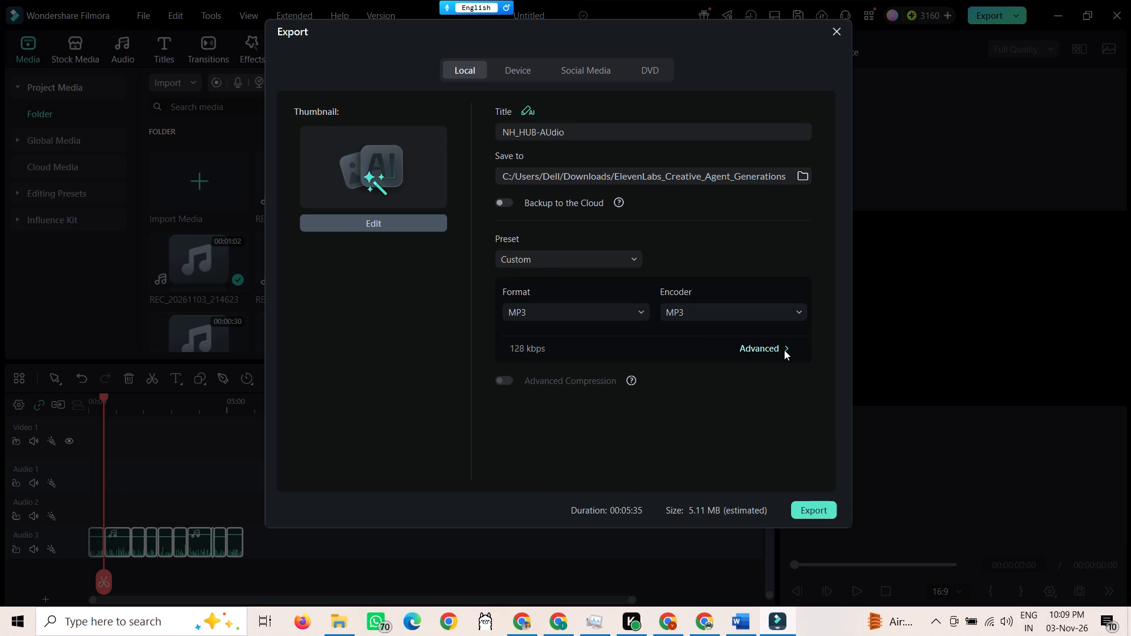
{"action": "left_click", "coordinate": [784, 349]}
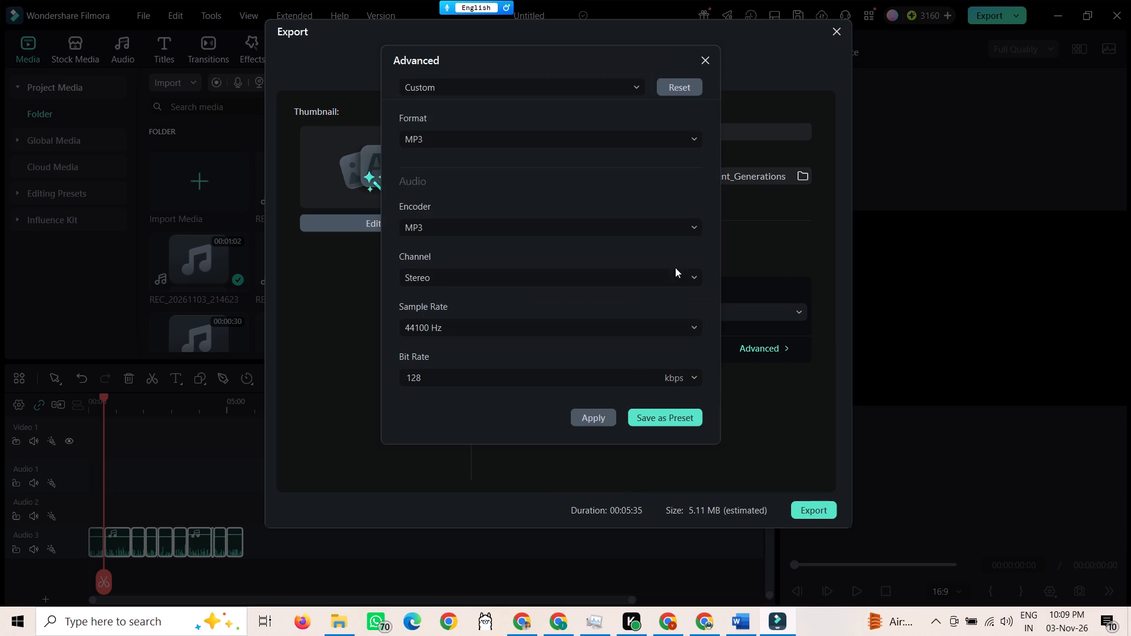
{"action": "left_click", "coordinate": [693, 377]}
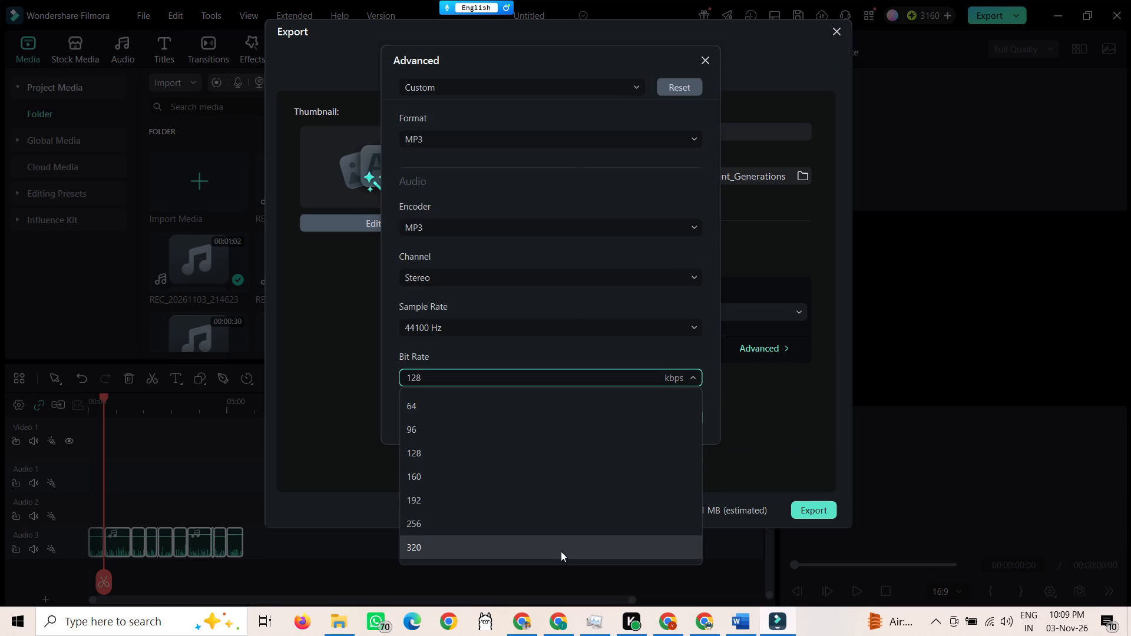
{"action": "left_click", "coordinate": [558, 542]}
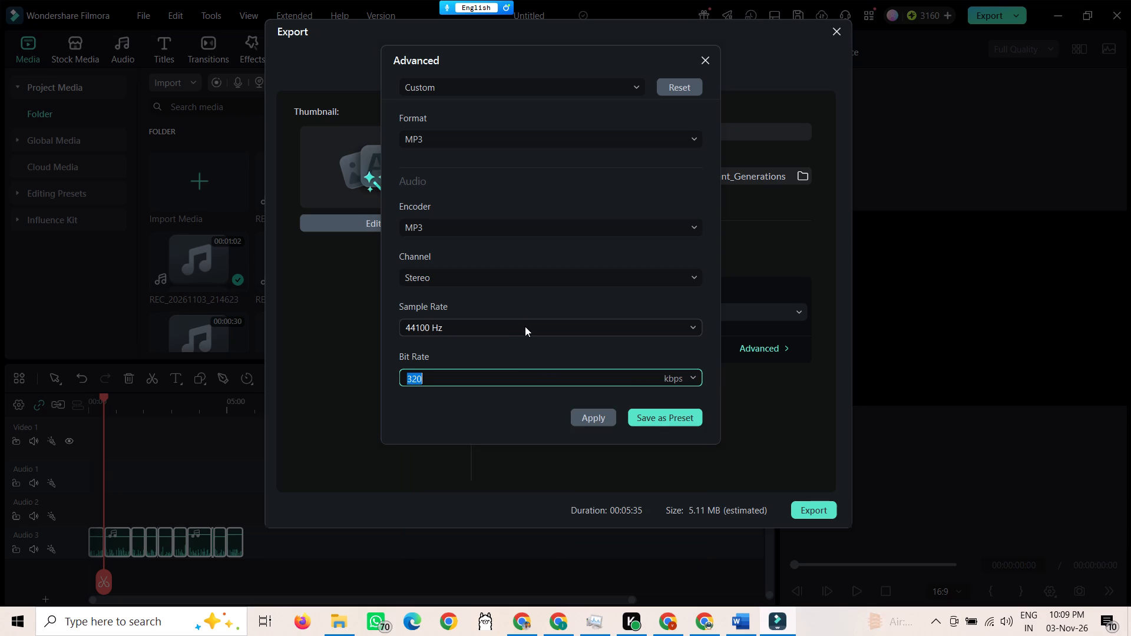
{"action": "left_click", "coordinate": [525, 326]}
{"action": "left_click", "coordinate": [507, 377]}
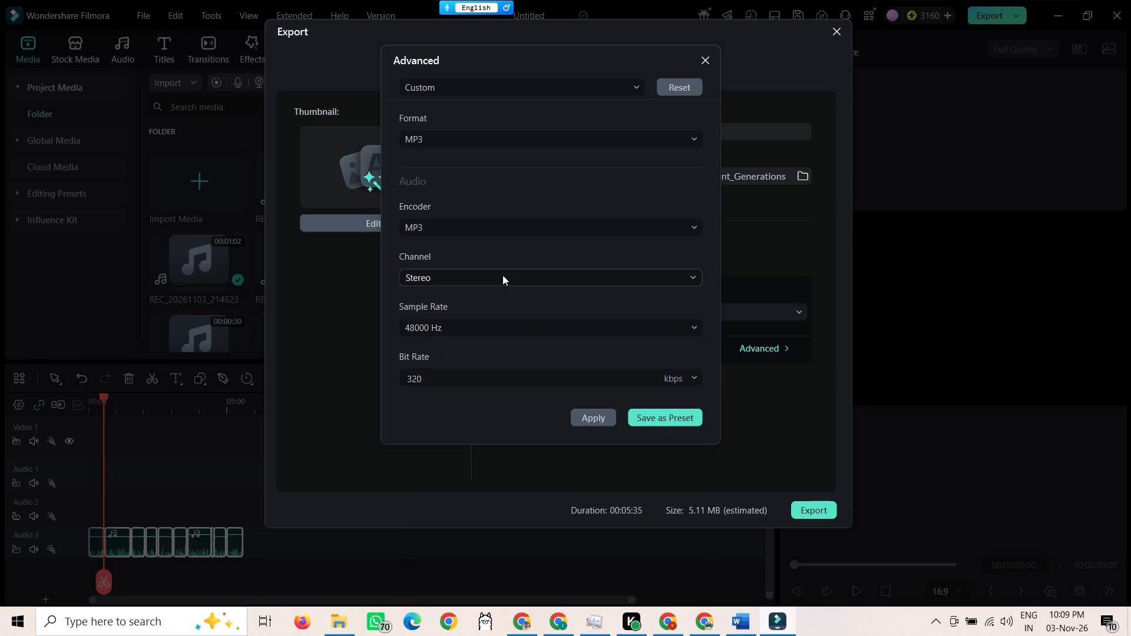
{"action": "left_click", "coordinate": [502, 272]}
{"action": "left_click", "coordinate": [491, 304]}
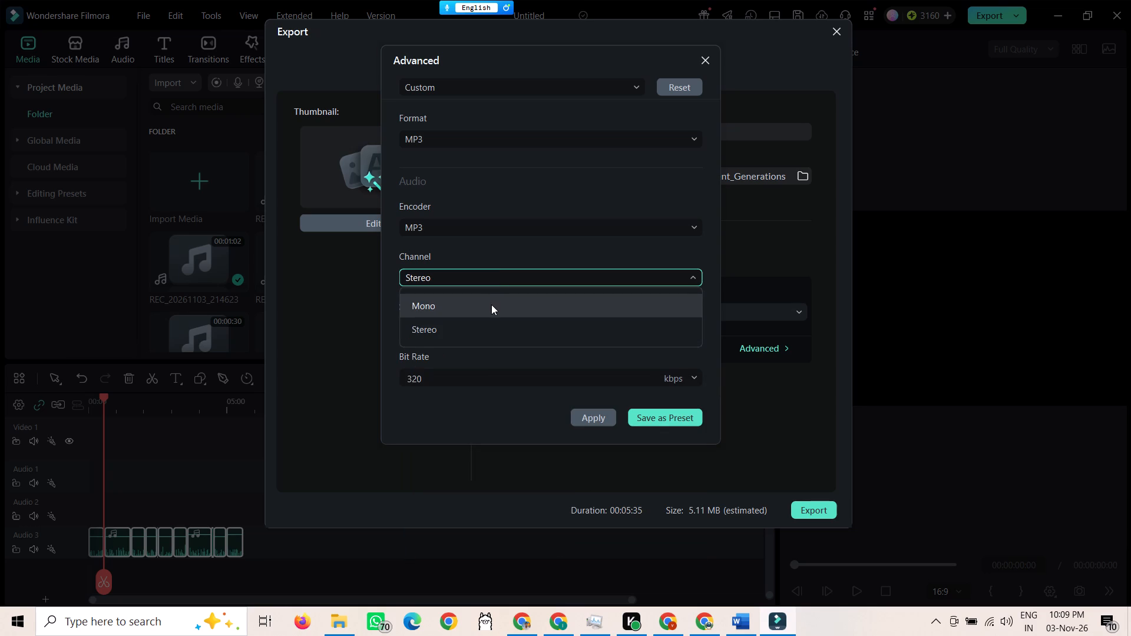
{"action": "left_click", "coordinate": [497, 303]}
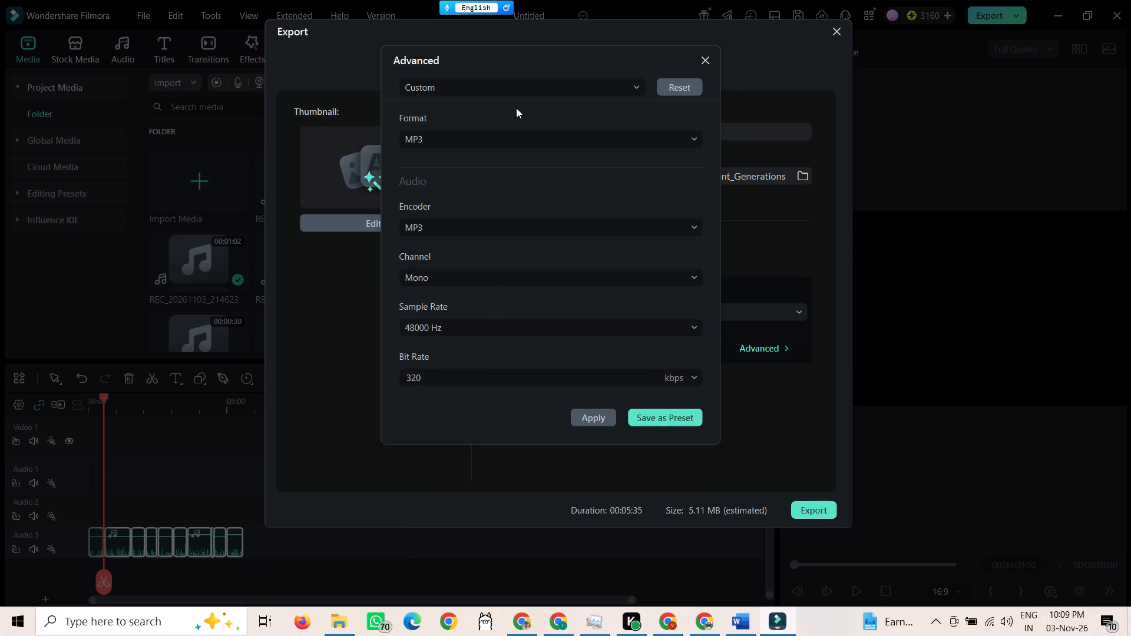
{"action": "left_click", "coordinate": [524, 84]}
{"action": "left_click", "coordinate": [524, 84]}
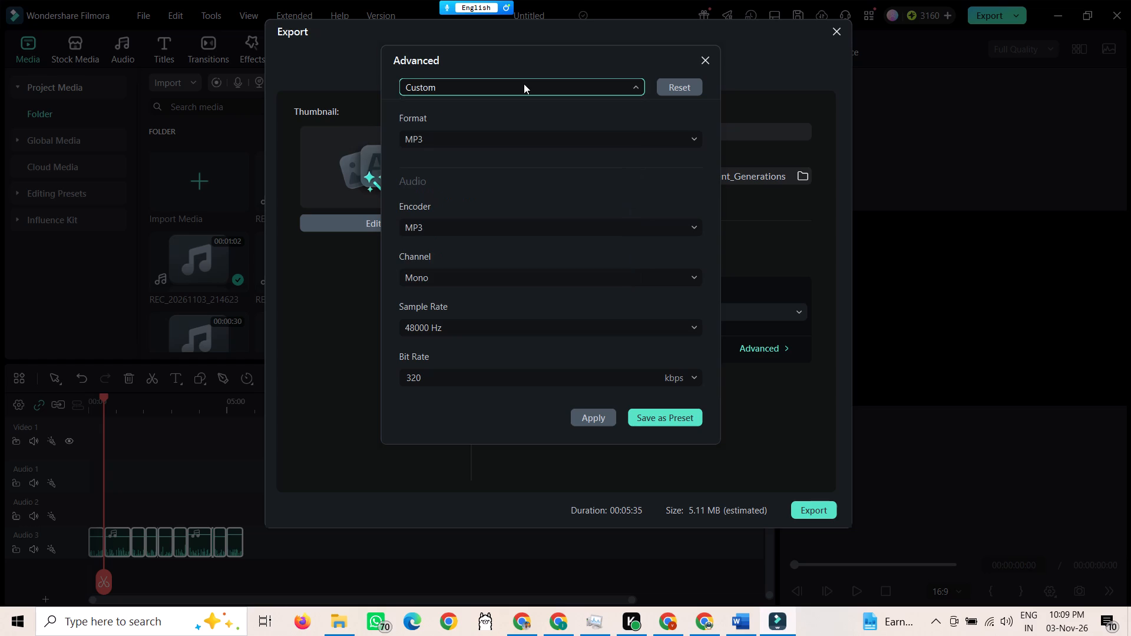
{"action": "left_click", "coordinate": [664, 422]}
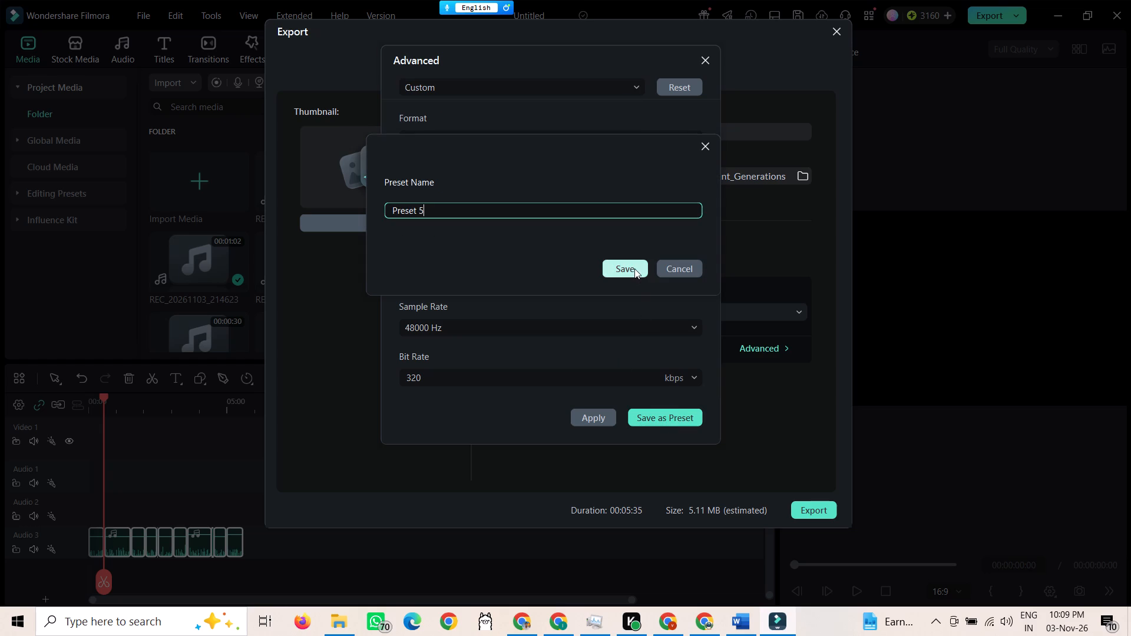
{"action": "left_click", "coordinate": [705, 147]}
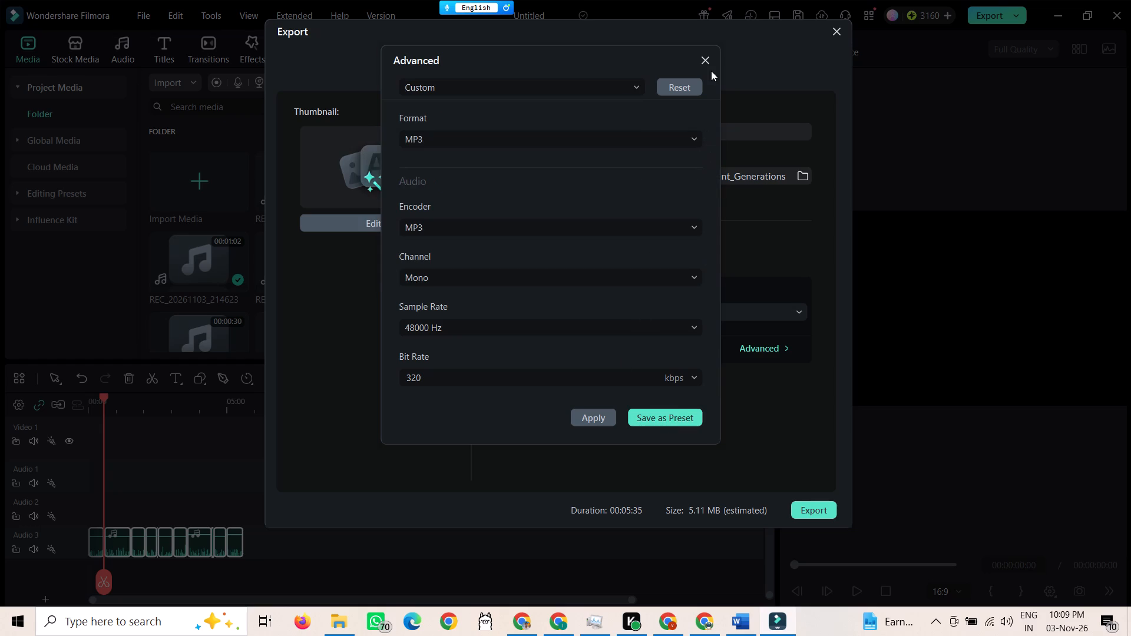
Close the advanced export options and set the save location of the export to the Downloads folder.
{"action": "left_click", "coordinate": [791, 173]}
{"action": "left_click", "coordinate": [701, 60]}
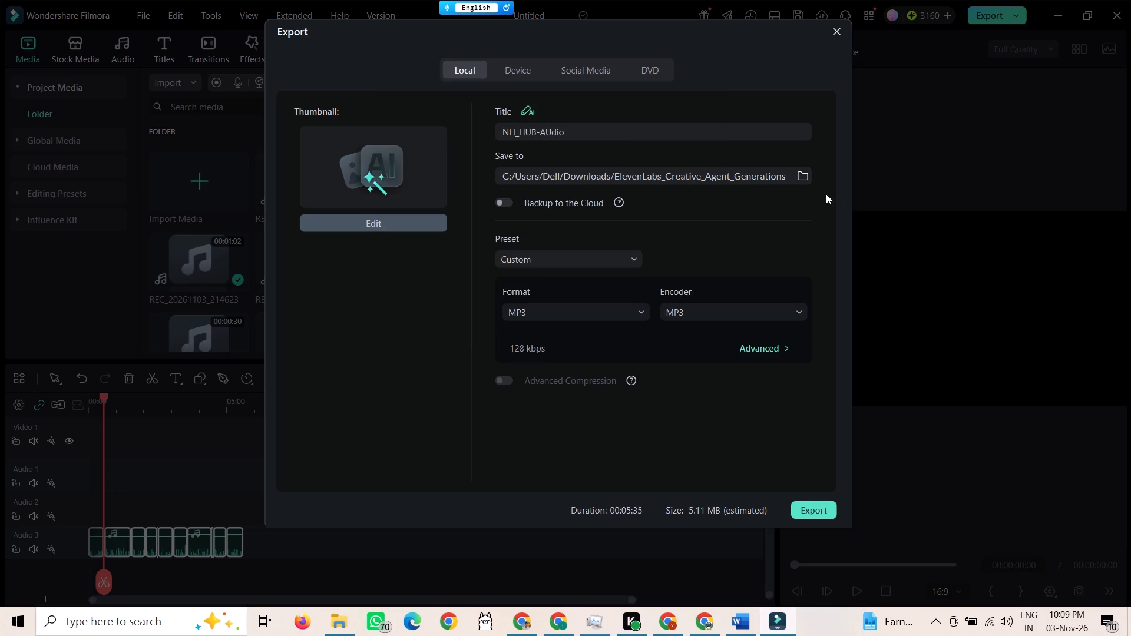
{"action": "left_click", "coordinate": [799, 175]}
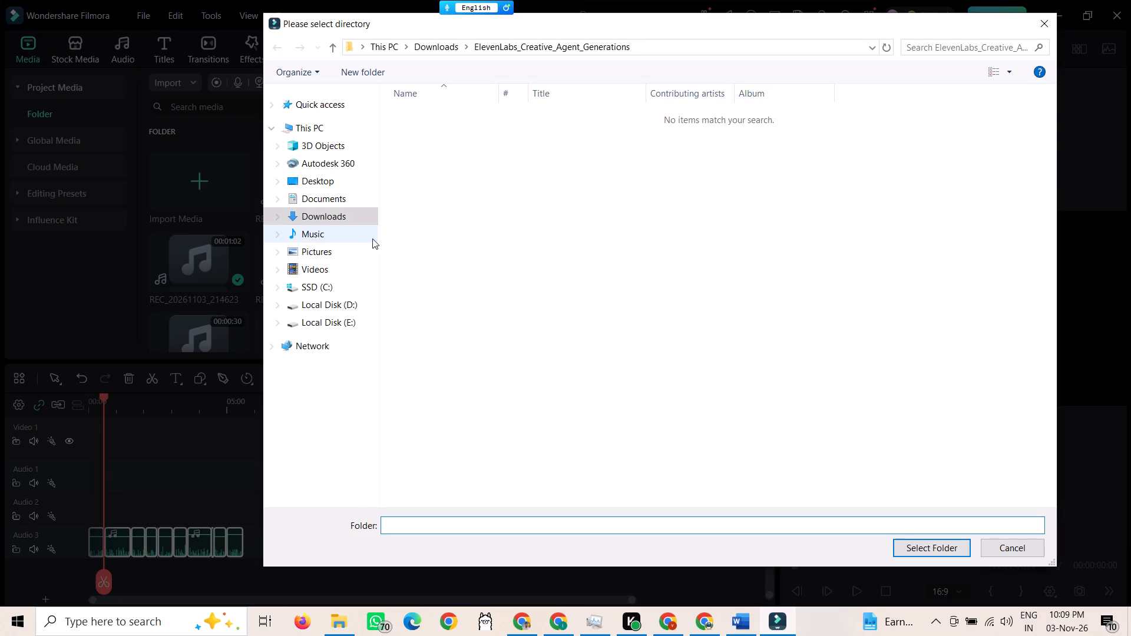
{"action": "left_click", "coordinate": [324, 216]}
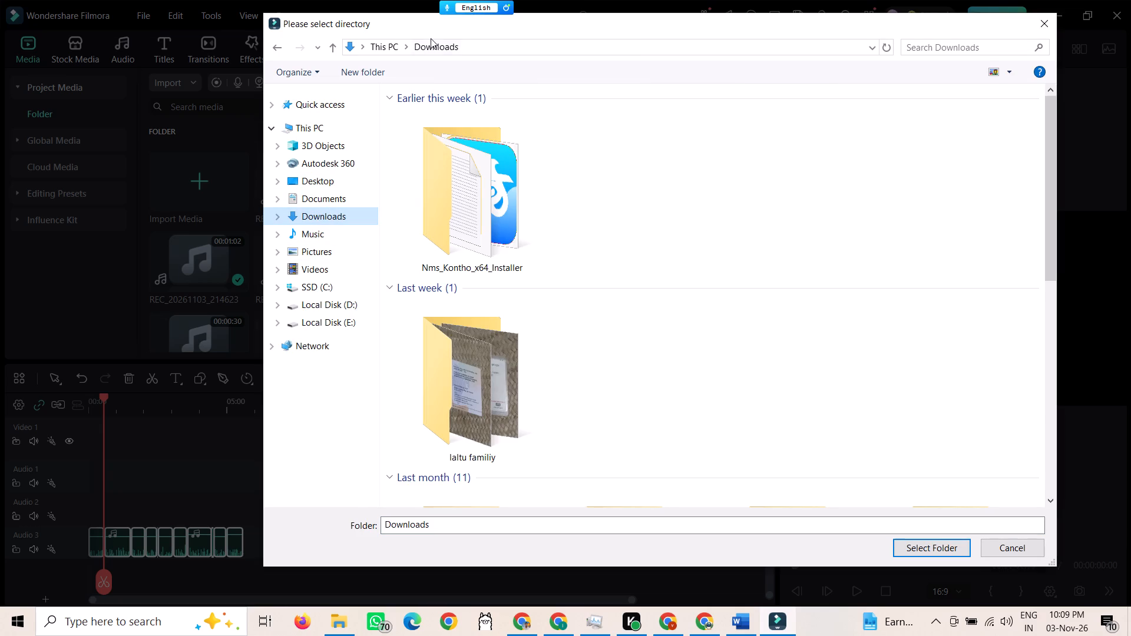
{"action": "left_click", "coordinate": [939, 555]}
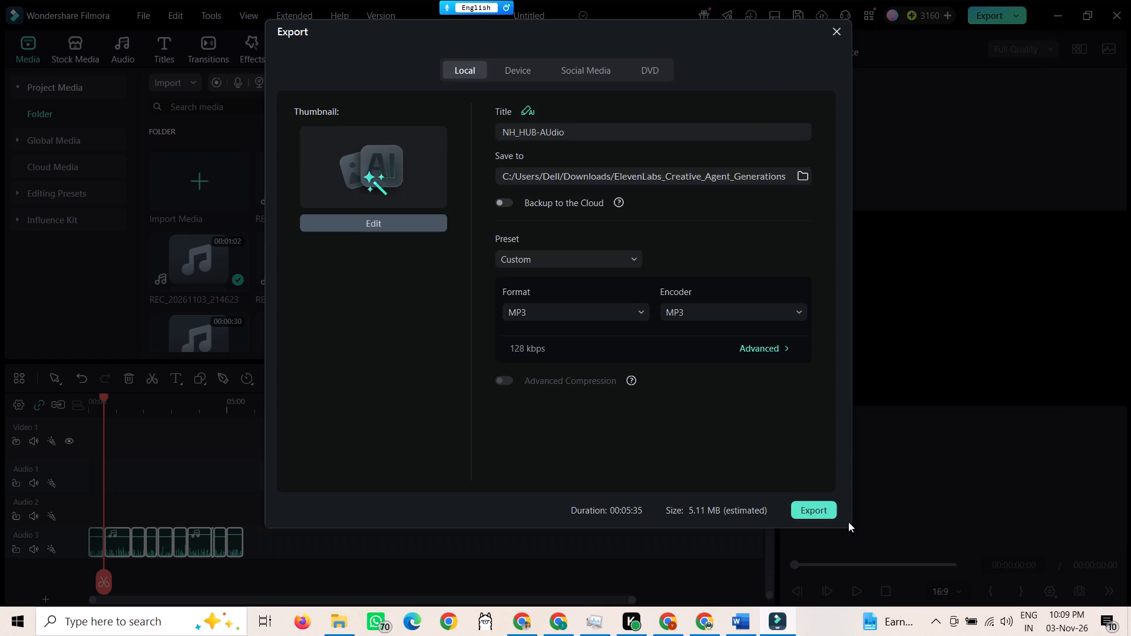
Set the advanced MP3 export options to 320 kbps, 48000 Hz and Mono, and save them as a new preset under the suggested name.
{"action": "left_click", "coordinate": [566, 263]}
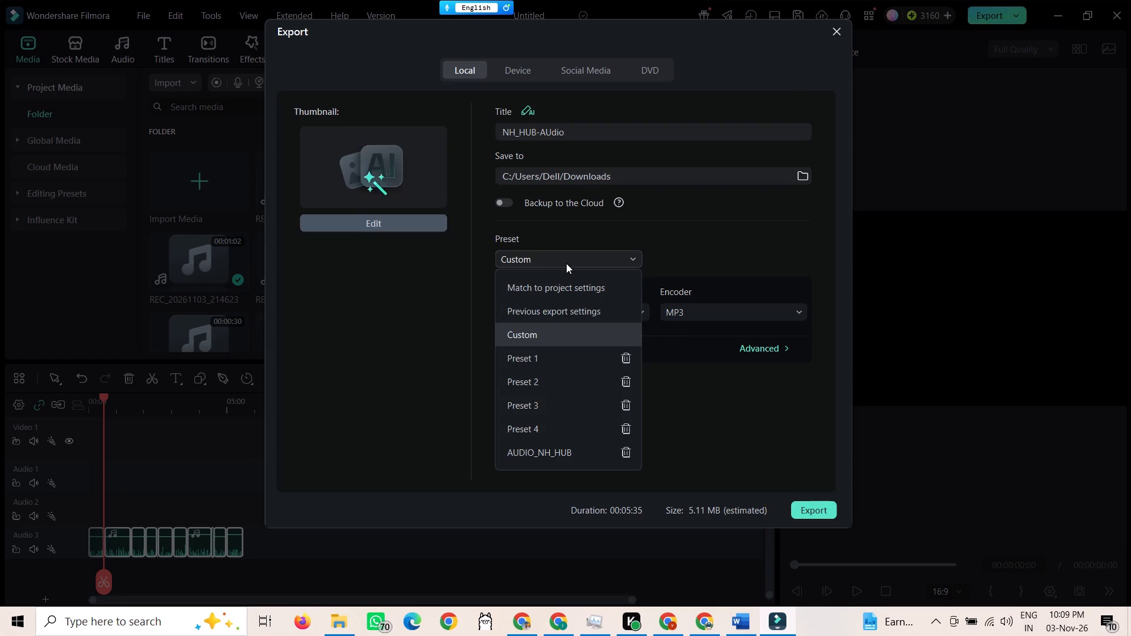
{"action": "left_click", "coordinate": [566, 263]}
{"action": "left_click", "coordinate": [772, 345]}
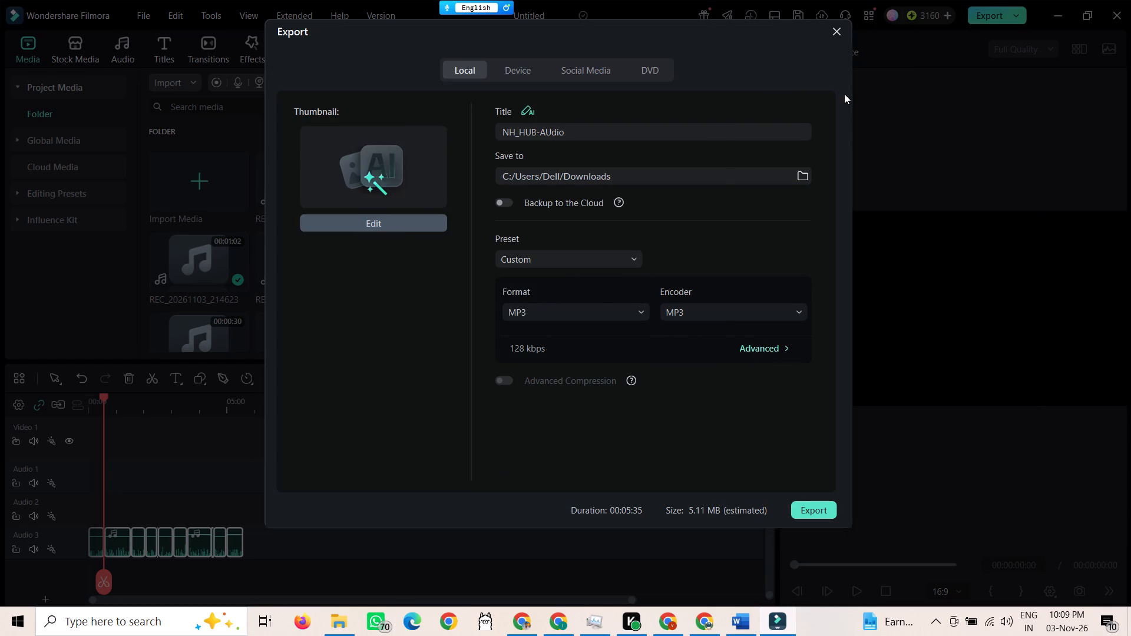
{"action": "left_click", "coordinate": [494, 376]}
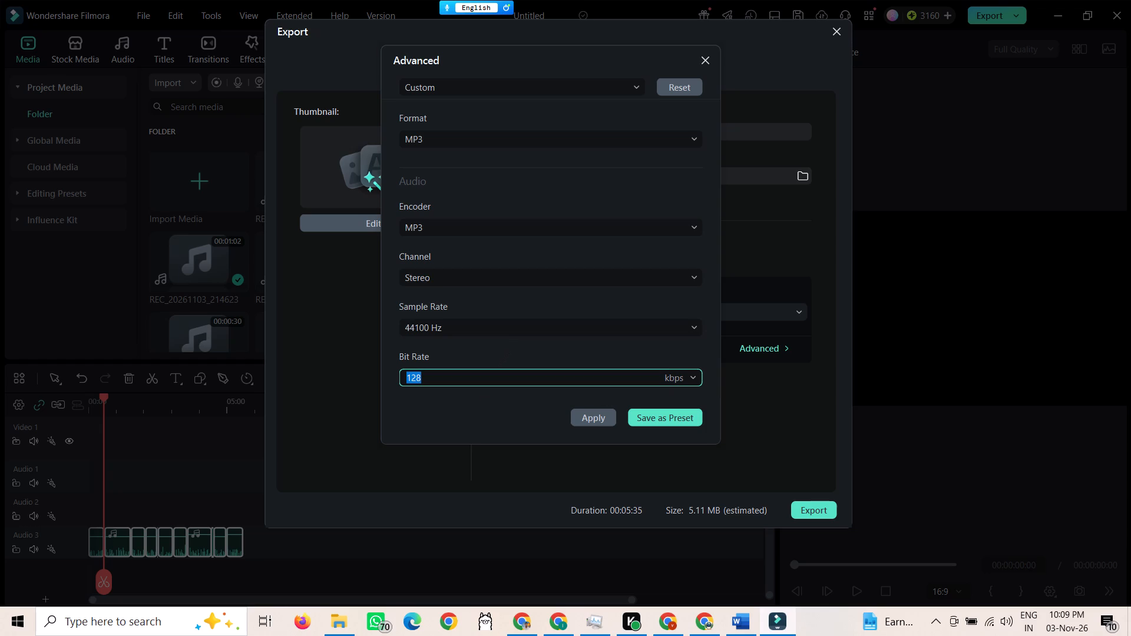
{"action": "left_click", "coordinate": [691, 380]}
{"action": "left_click", "coordinate": [477, 545]}
{"action": "left_click", "coordinate": [449, 326]}
{"action": "left_click", "coordinate": [431, 379]}
{"action": "left_click", "coordinate": [437, 279]}
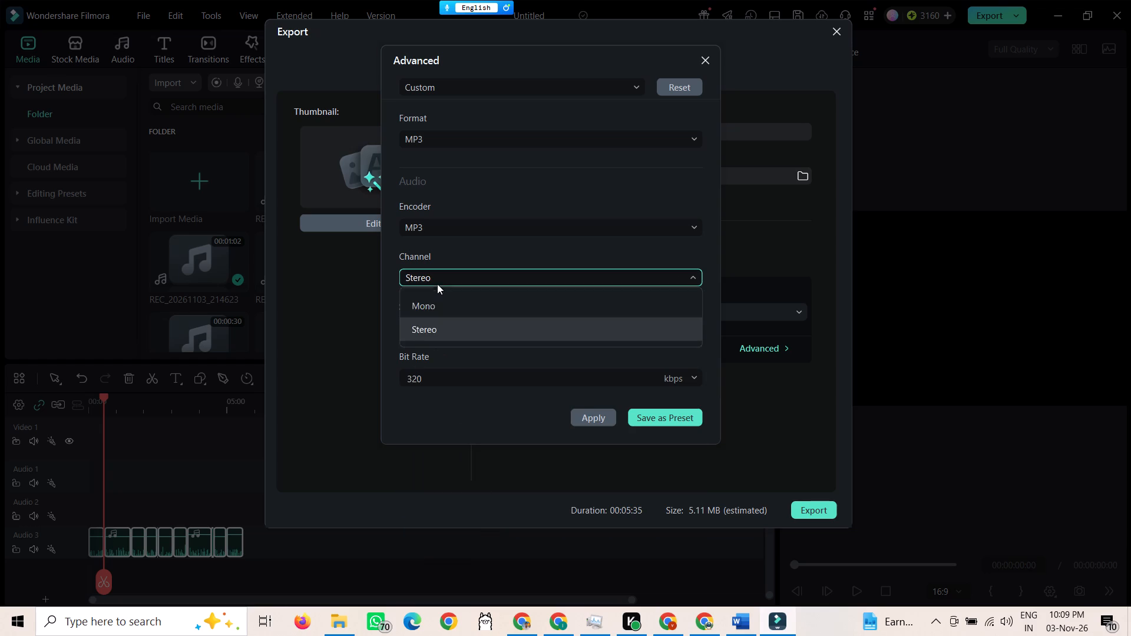
{"action": "left_click", "coordinate": [436, 302]}
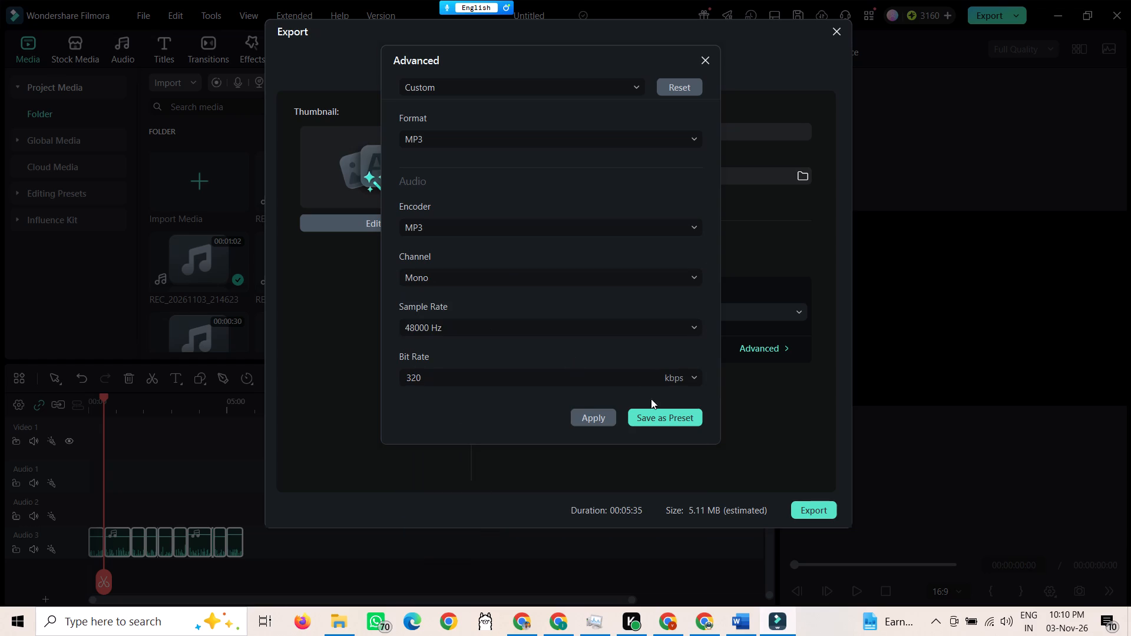
{"action": "left_click", "coordinate": [654, 421]}
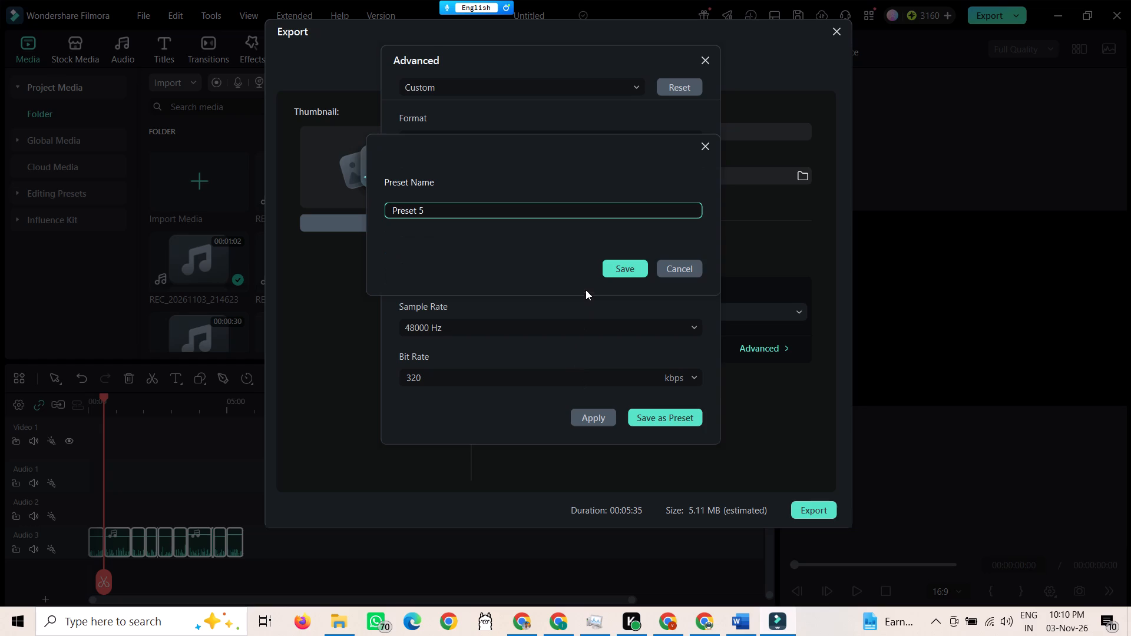
{"action": "left_click", "coordinate": [633, 271]}
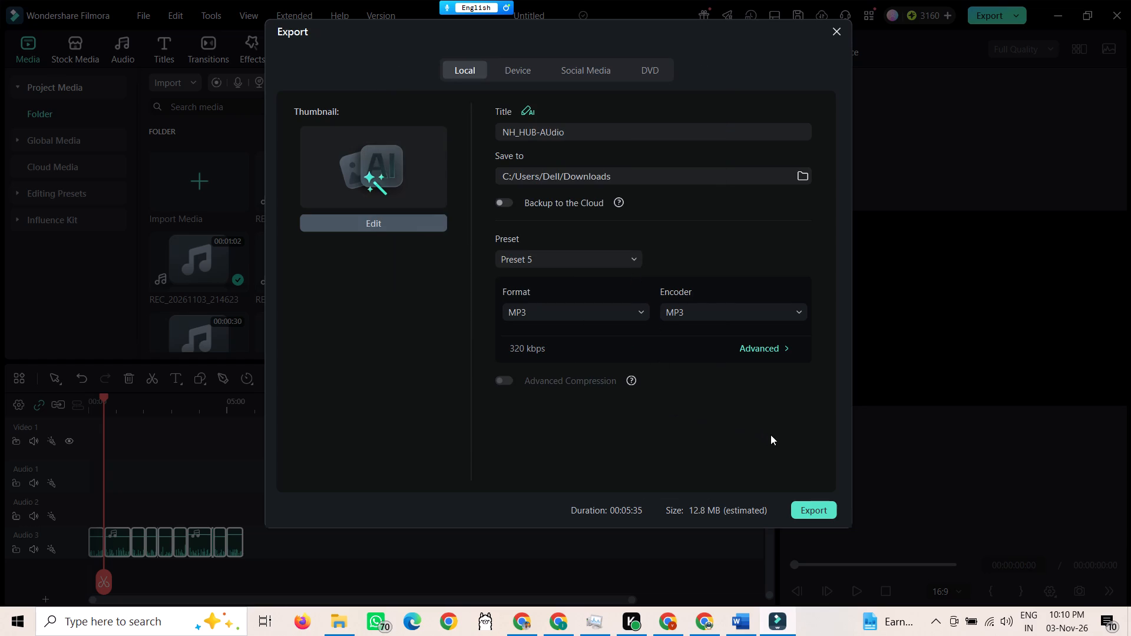
Export the voiceover as the NH_HUB-AUdio MP3 file and open the folder containing it.
{"action": "left_click", "coordinate": [823, 512]}
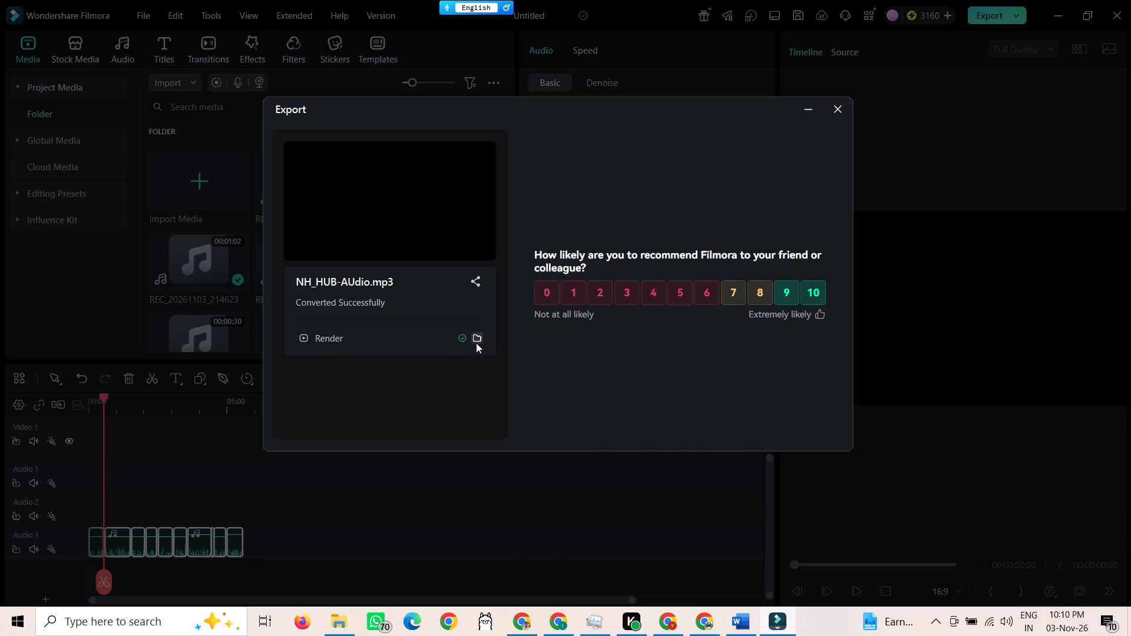
{"action": "left_click", "coordinate": [476, 343]}
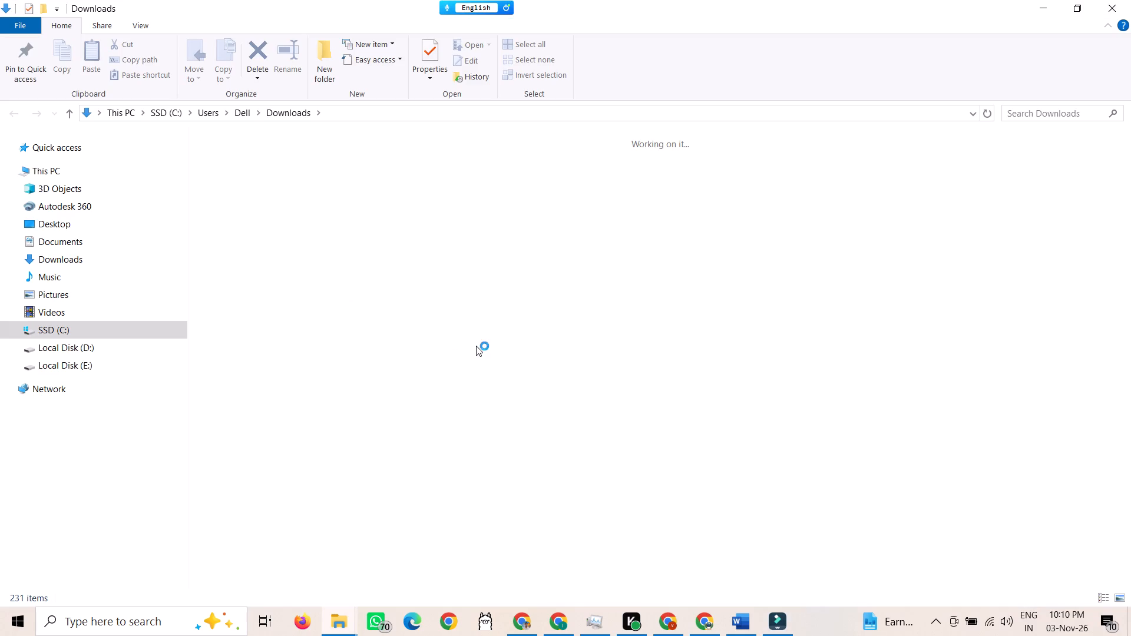
Play the exported NH_HUB-AUdio.mp3 from the Downloads folder in Media Player.
{"action": "double_click", "coordinate": [285, 245]}
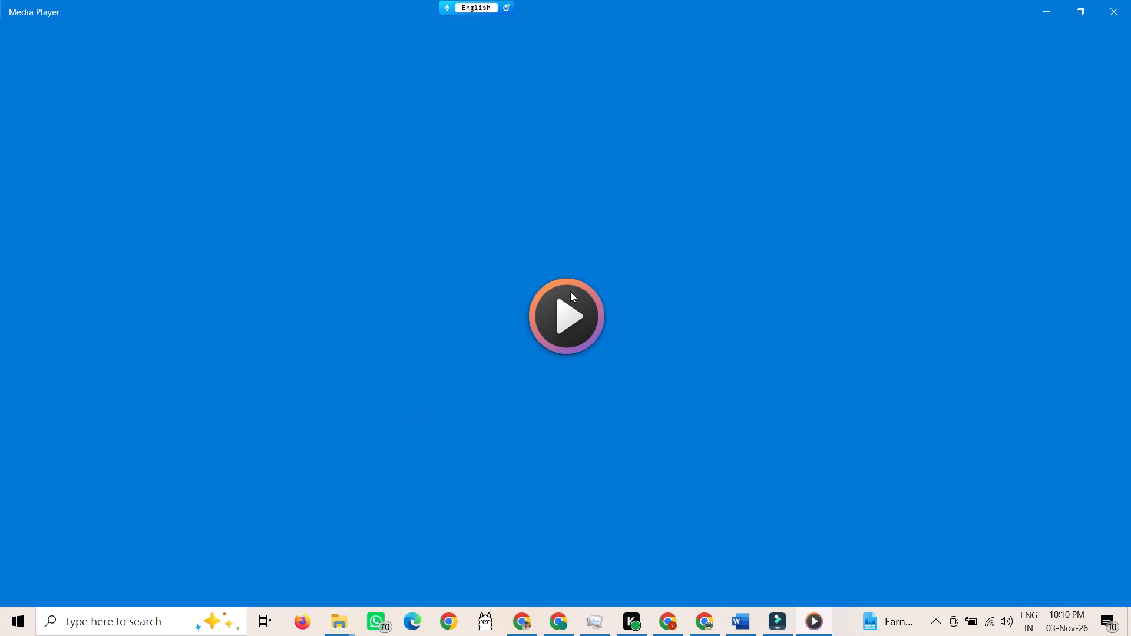
{"action": "left_click", "coordinate": [564, 306]}
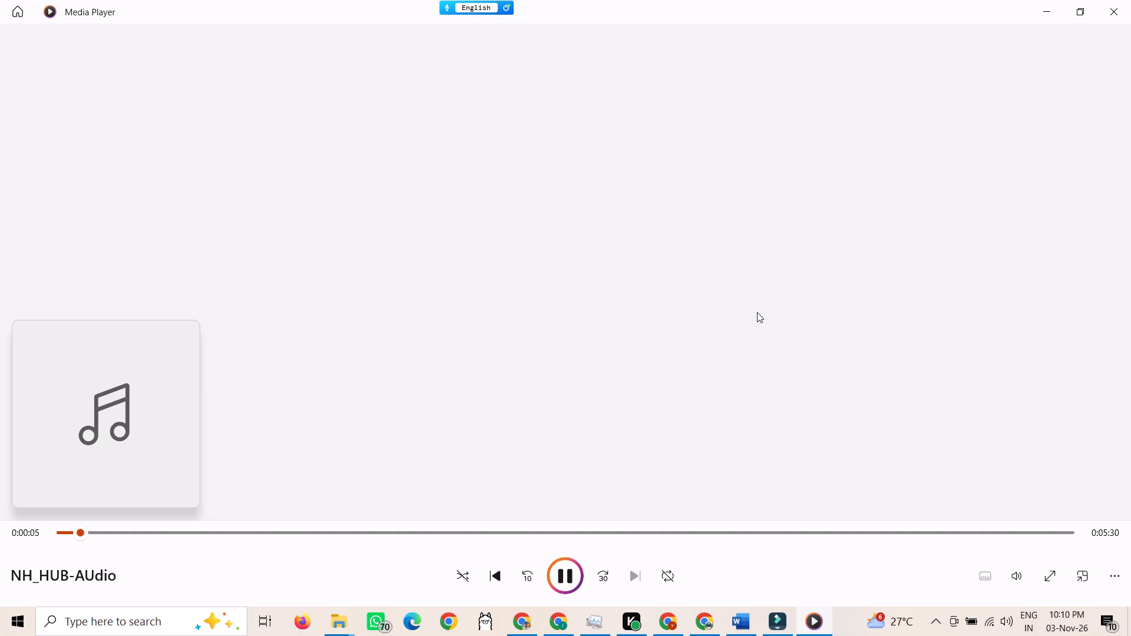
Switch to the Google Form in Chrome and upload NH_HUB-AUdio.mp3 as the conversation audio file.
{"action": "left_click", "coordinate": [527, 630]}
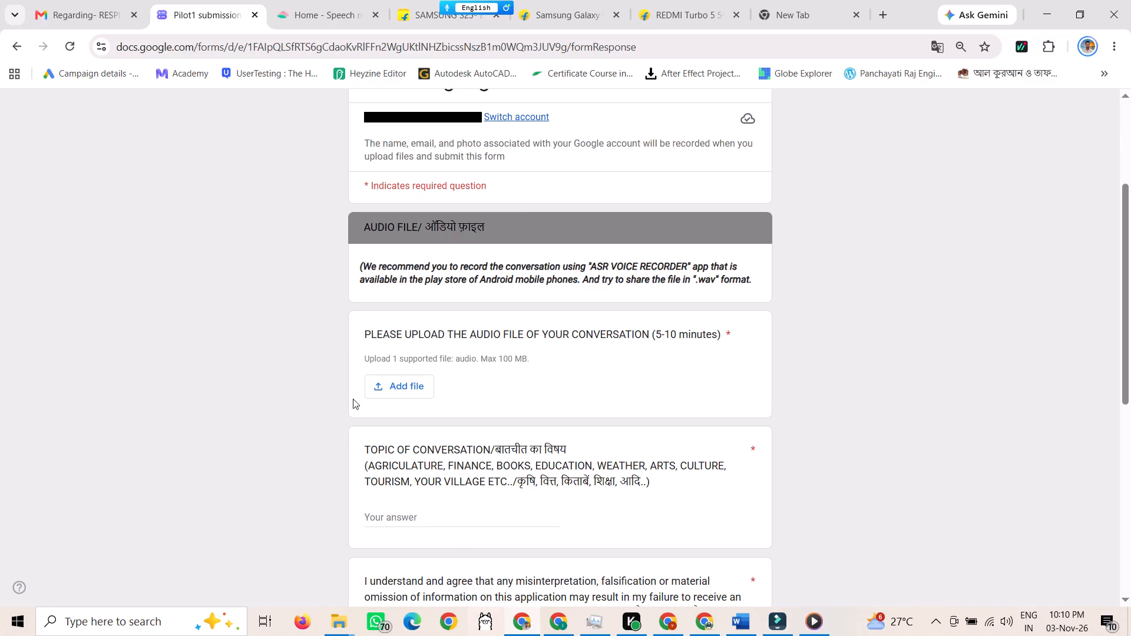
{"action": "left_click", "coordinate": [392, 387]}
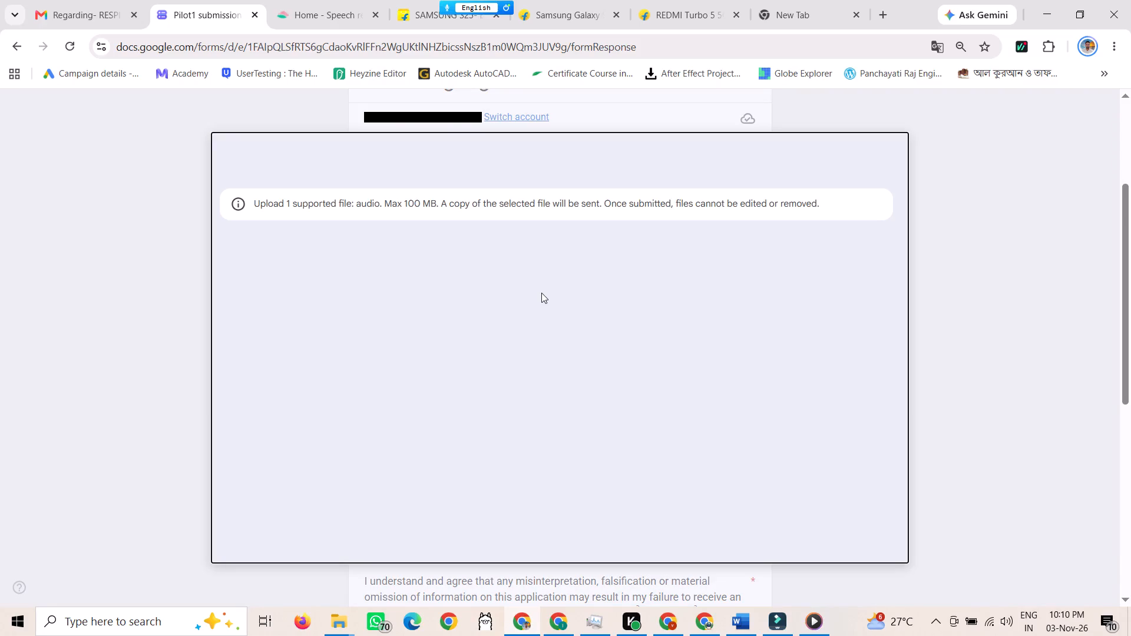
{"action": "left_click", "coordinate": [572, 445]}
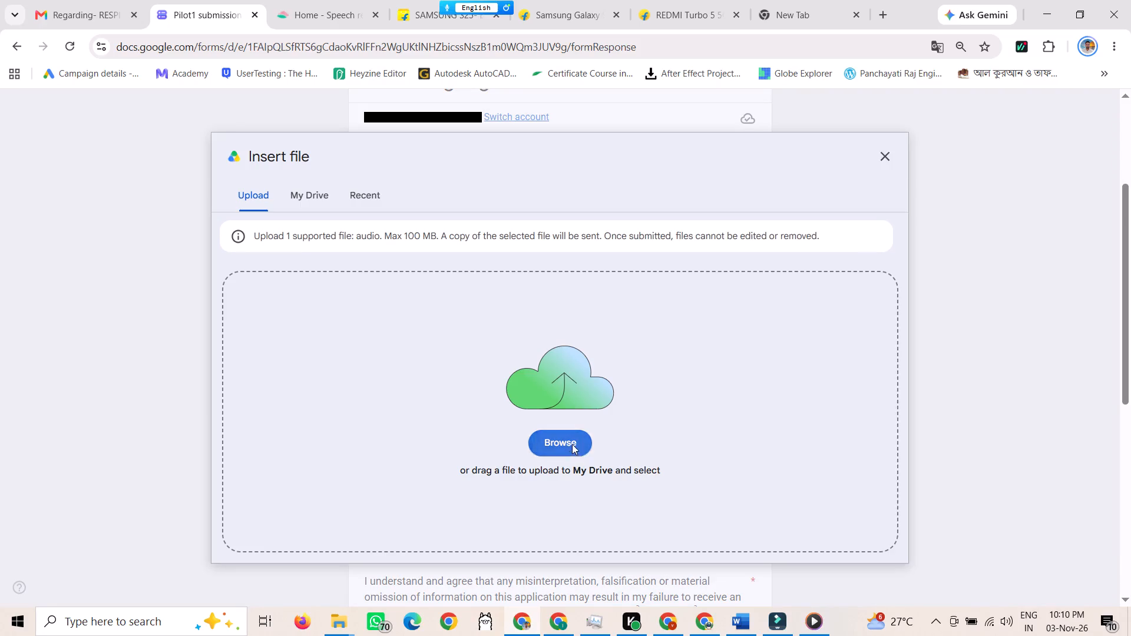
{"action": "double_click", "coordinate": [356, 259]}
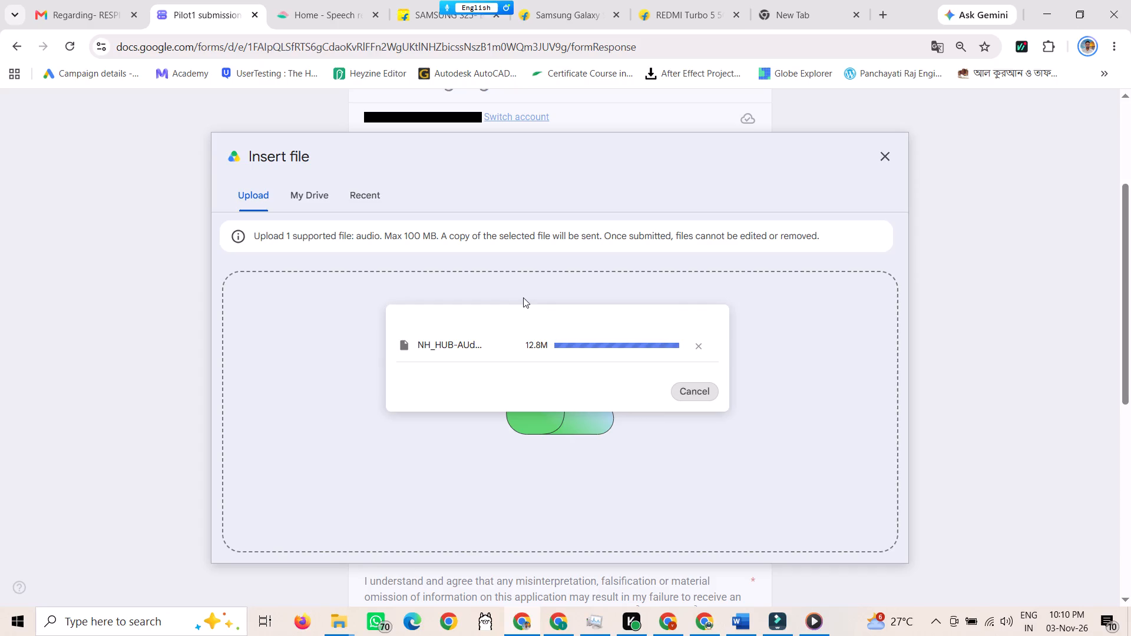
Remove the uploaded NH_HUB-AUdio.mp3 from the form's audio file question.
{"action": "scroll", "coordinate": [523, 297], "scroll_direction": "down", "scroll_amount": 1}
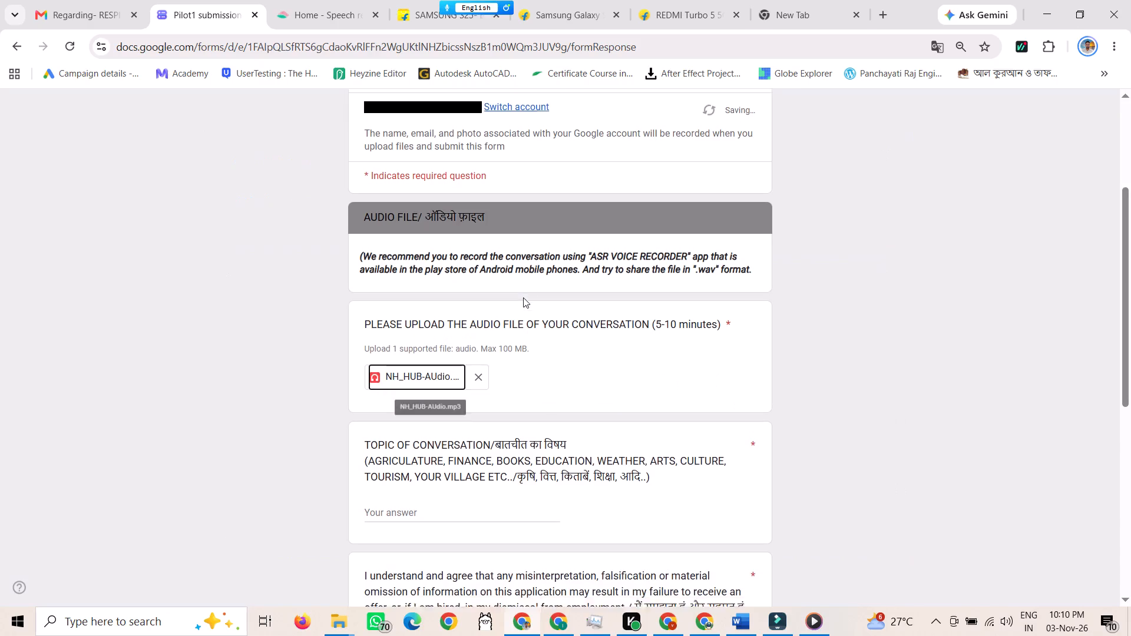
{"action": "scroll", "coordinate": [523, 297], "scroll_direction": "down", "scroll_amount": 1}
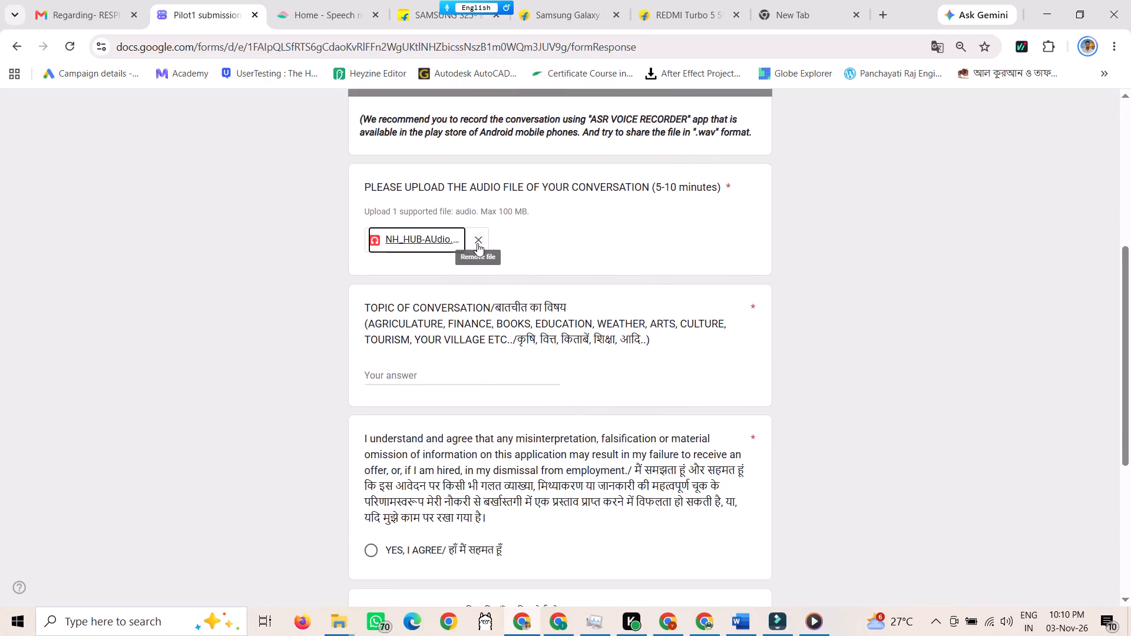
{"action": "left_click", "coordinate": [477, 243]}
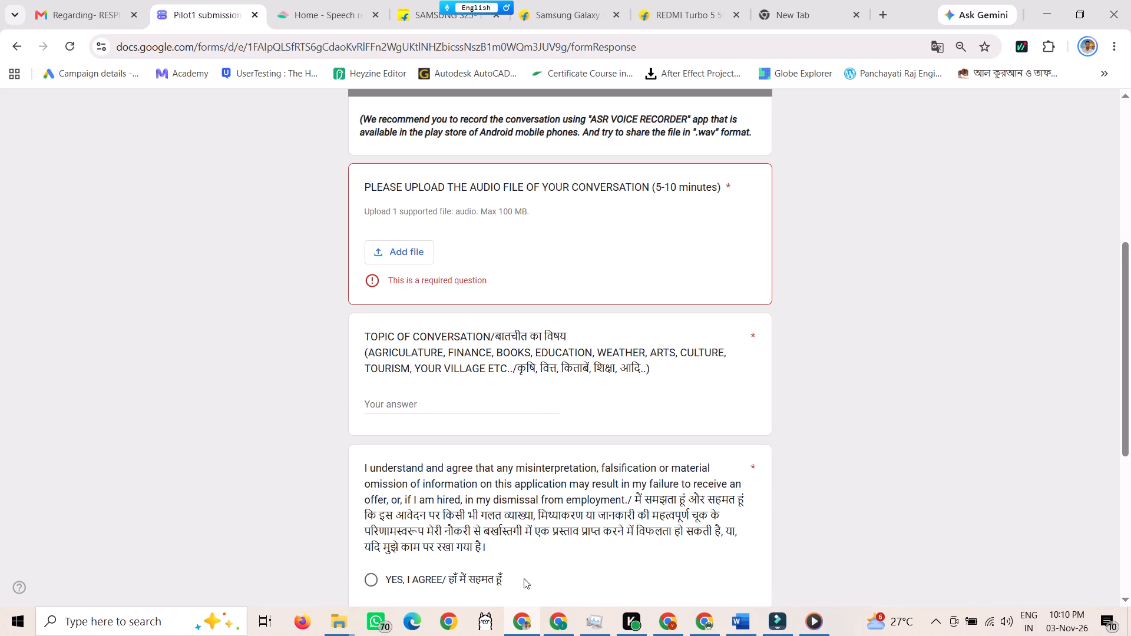
Close Media Player and rename NH_HUB-AUdio.mp3 in the Downloads folder as audio.mp3.
{"action": "left_click", "coordinate": [824, 620]}
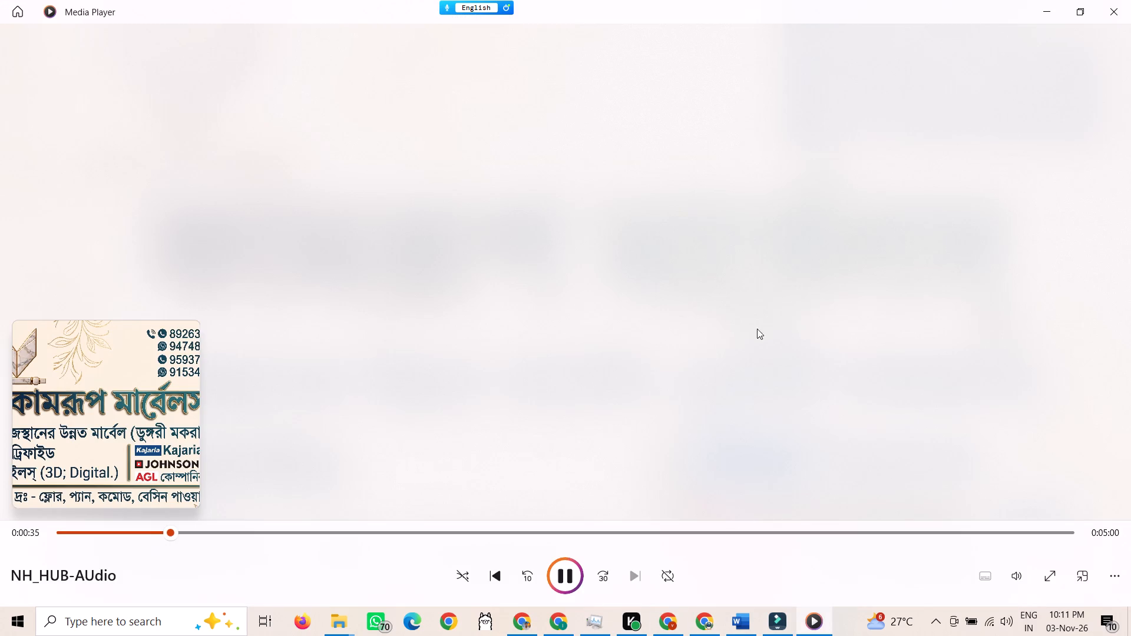
{"action": "left_click", "coordinate": [1110, 18]}
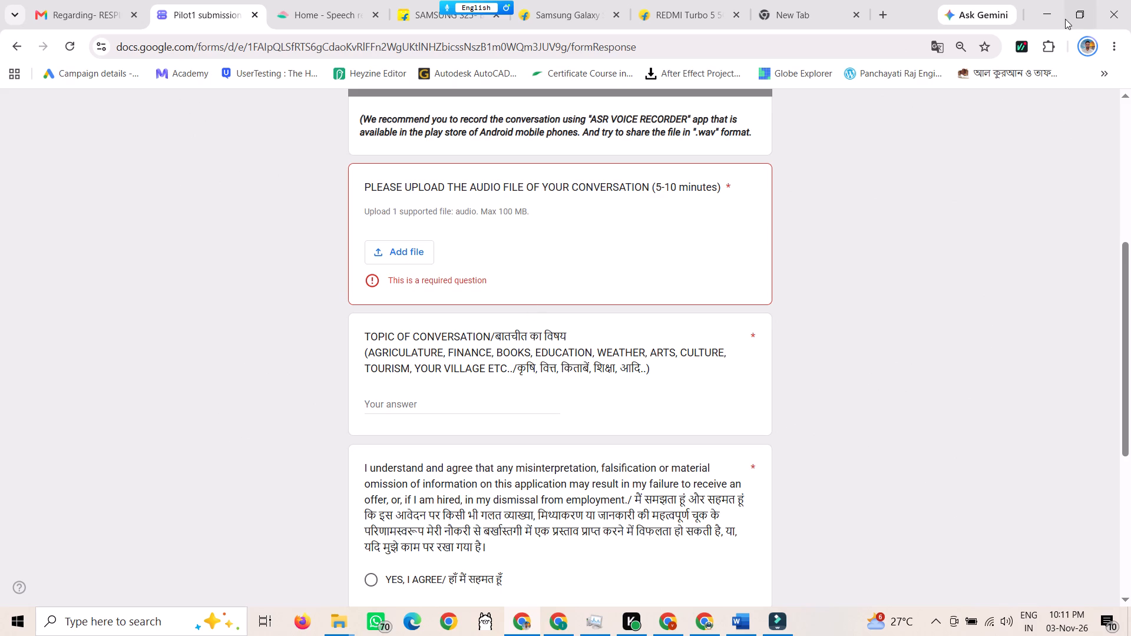
{"action": "left_click", "coordinate": [1040, 9]}
{"action": "left_click", "coordinate": [269, 277]}
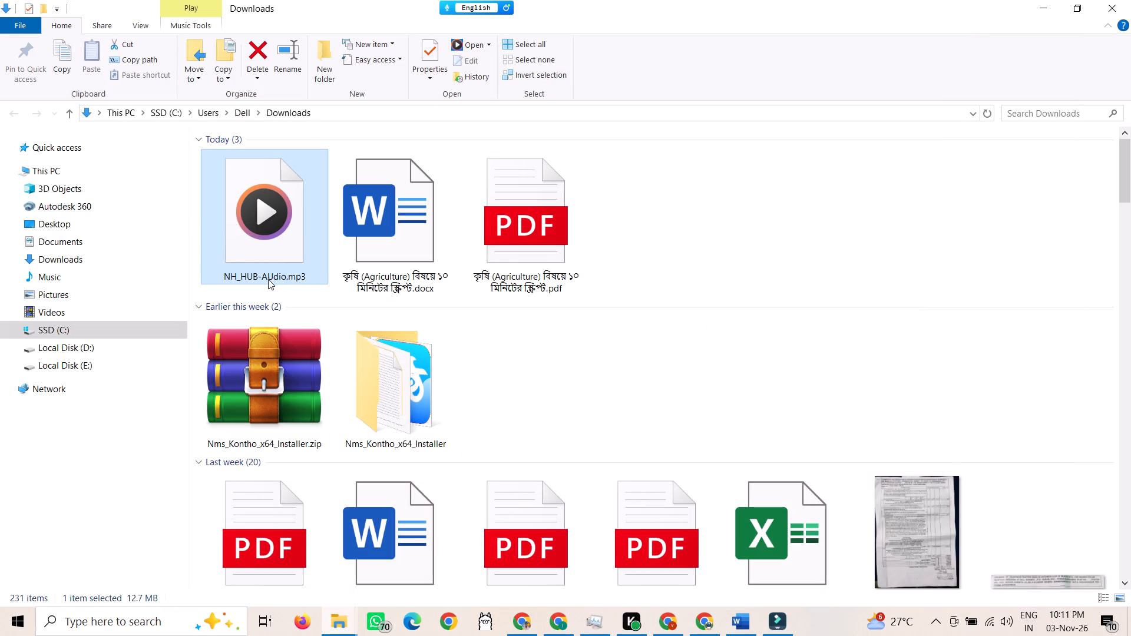
{"action": "key", "text": "a"}
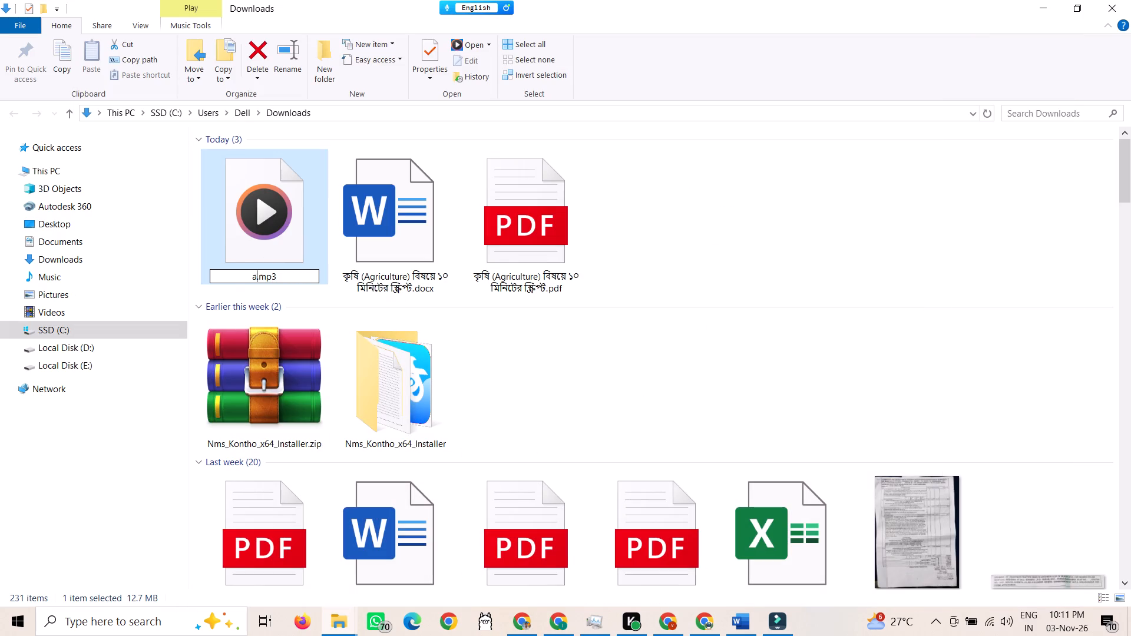
{"action": "type", "text": "udio"}
{"action": "left_click", "coordinate": [709, 256]}
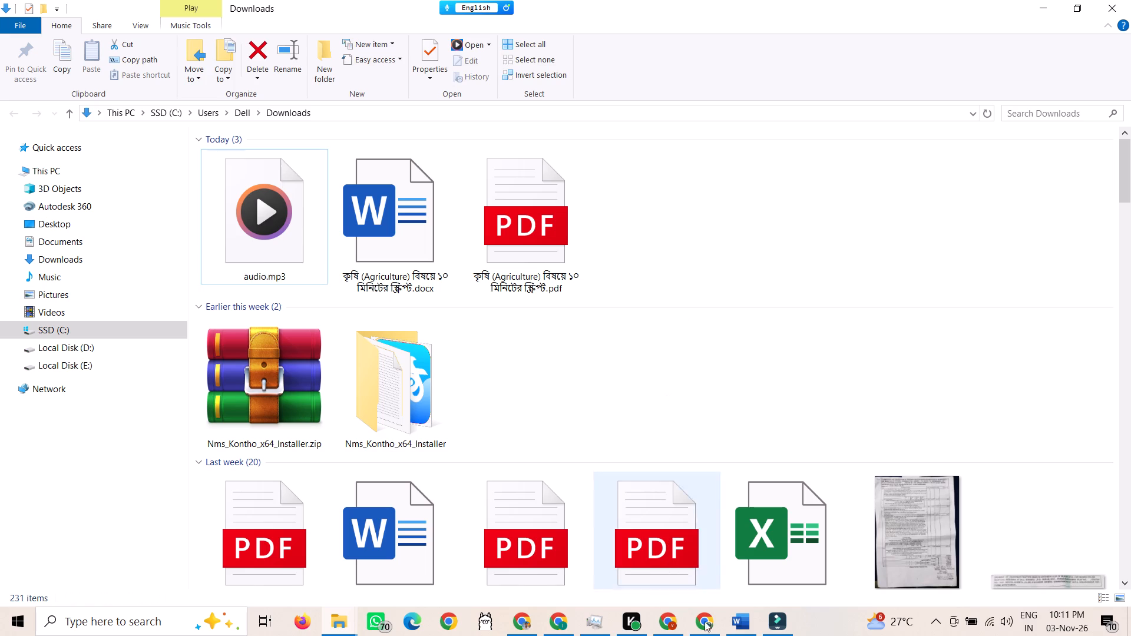
Return to the Google Form in Chrome and upload audio.mp3 as the conversation audio file.
{"action": "left_click", "coordinate": [513, 628]}
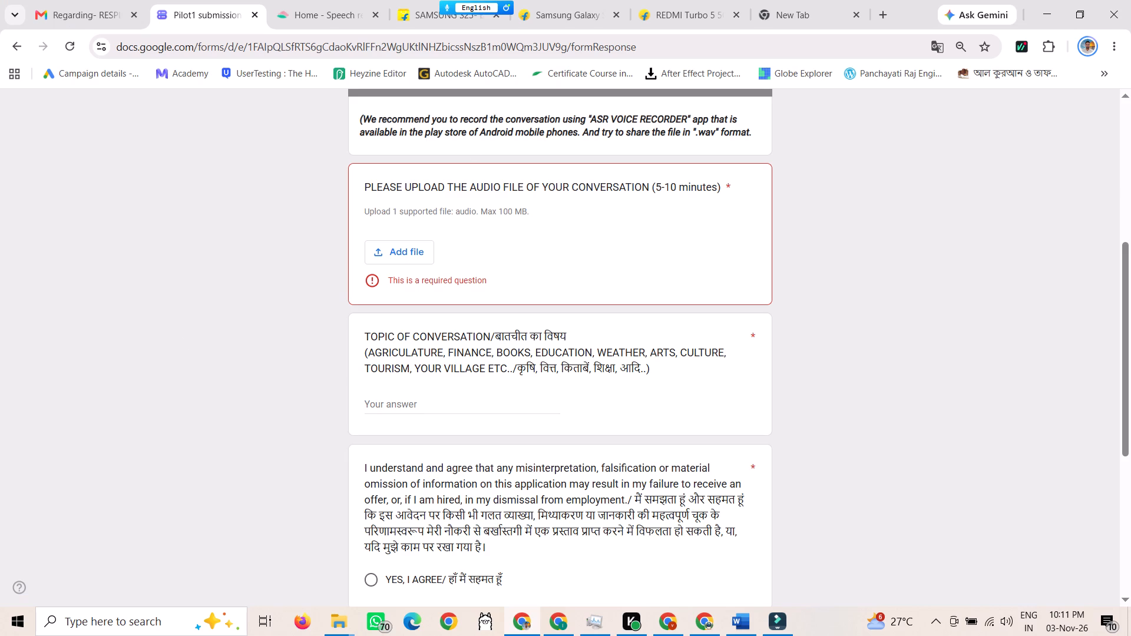
{"action": "left_click", "coordinate": [396, 246]}
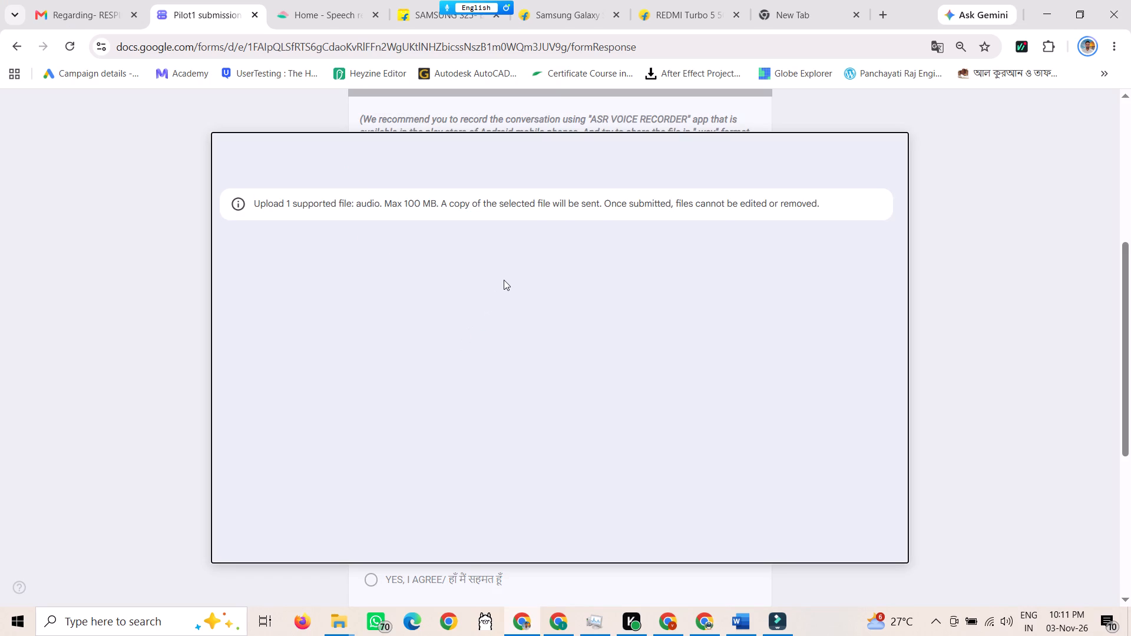
{"action": "left_click", "coordinate": [573, 442]}
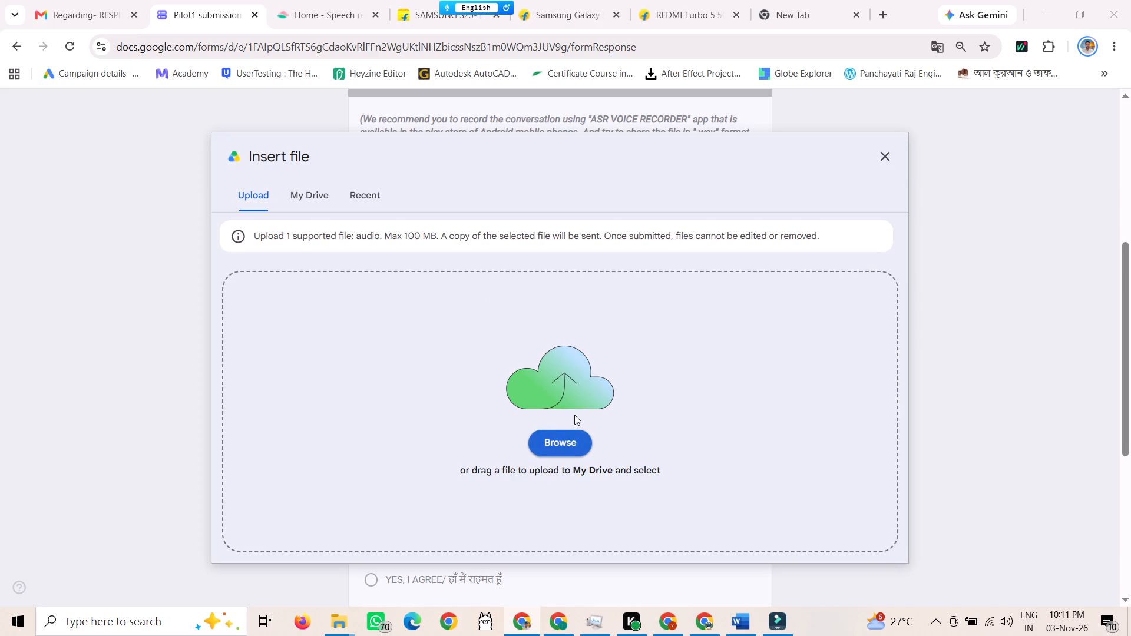
{"action": "double_click", "coordinate": [350, 221]}
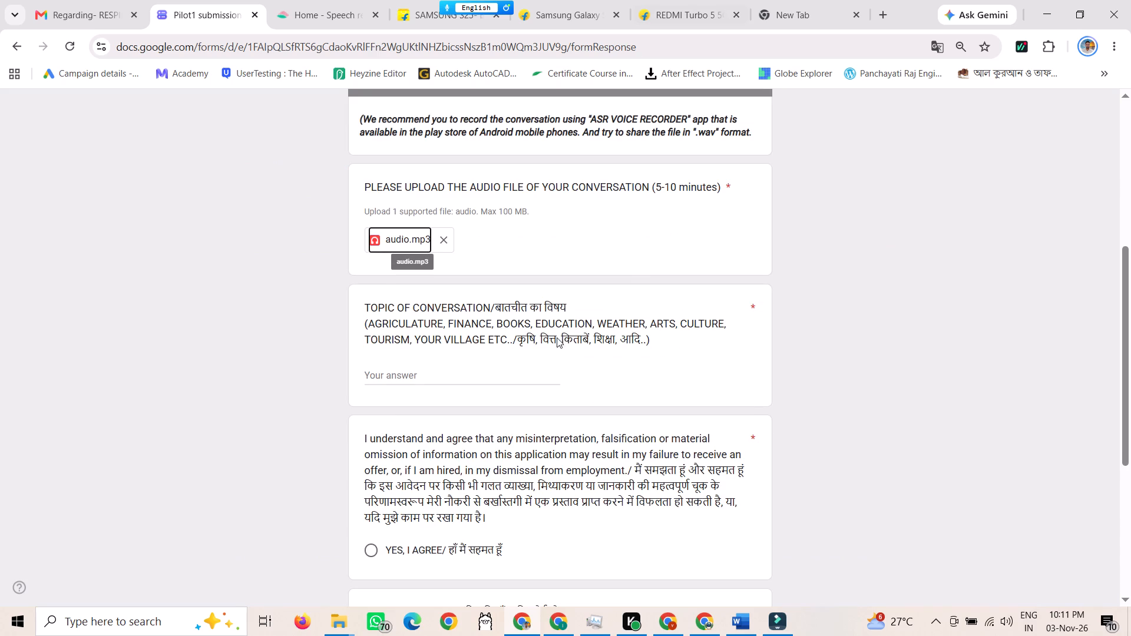
Enter AGRICULTURE as the topic of conversation and choose YES, I AGREE for the declaration.
{"action": "left_click", "coordinate": [462, 375]}
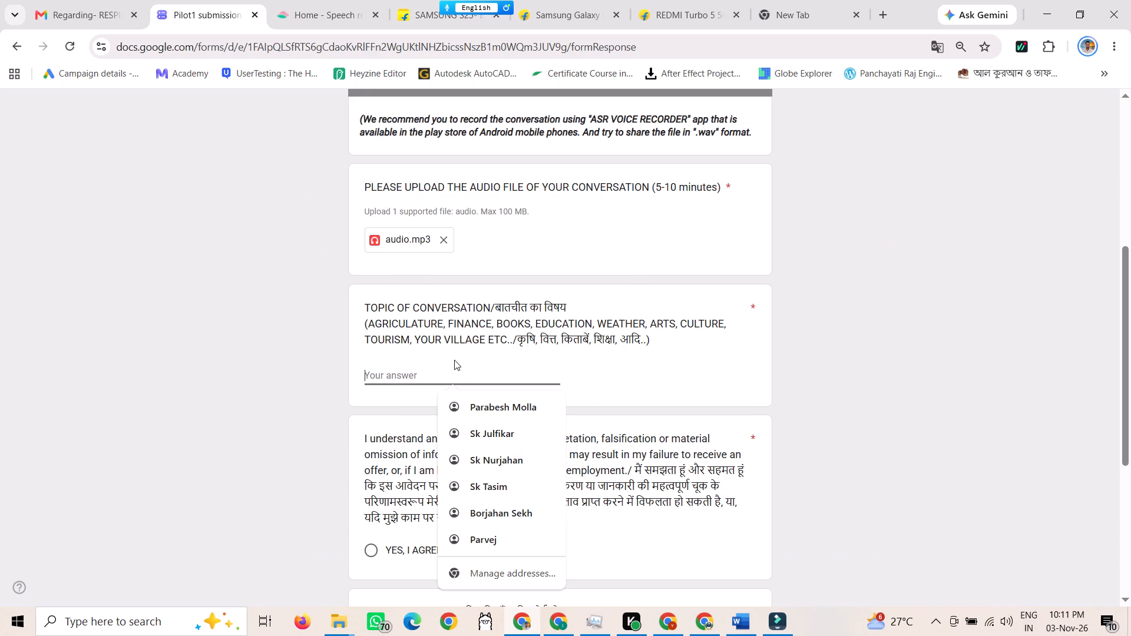
{"action": "type", "text": "AGRICULTURE"}
{"action": "left_click", "coordinate": [252, 444]}
{"action": "left_click", "coordinate": [369, 552]}
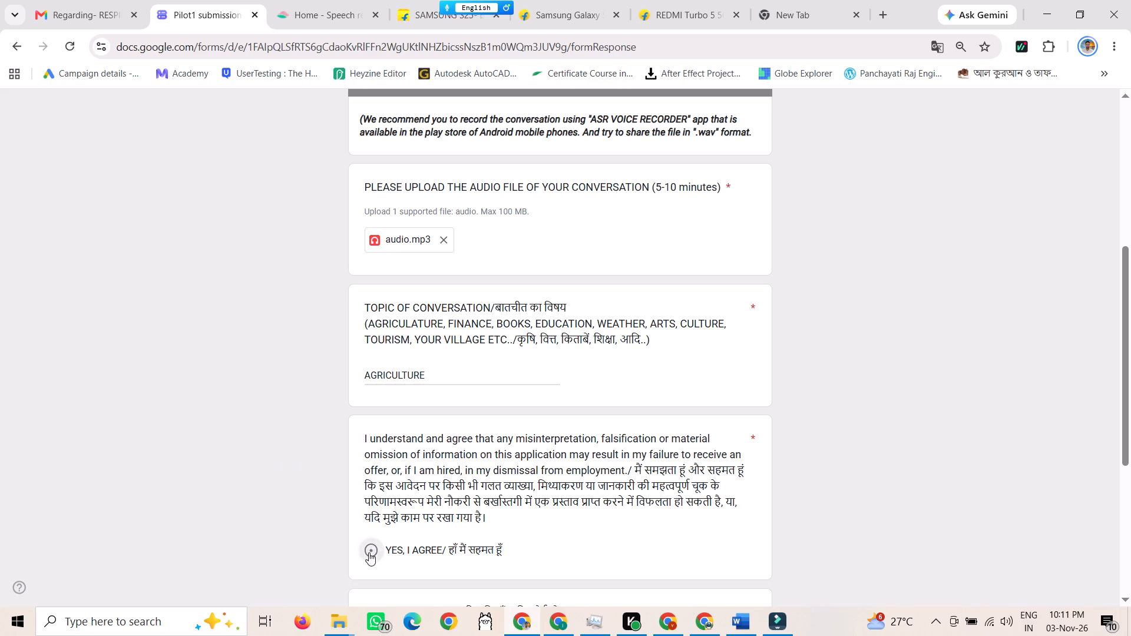
Submit the form with the comments question left blank.
{"action": "scroll", "coordinate": [426, 497], "scroll_direction": "down", "scroll_amount": 6}
{"action": "left_click", "coordinate": [425, 344]}
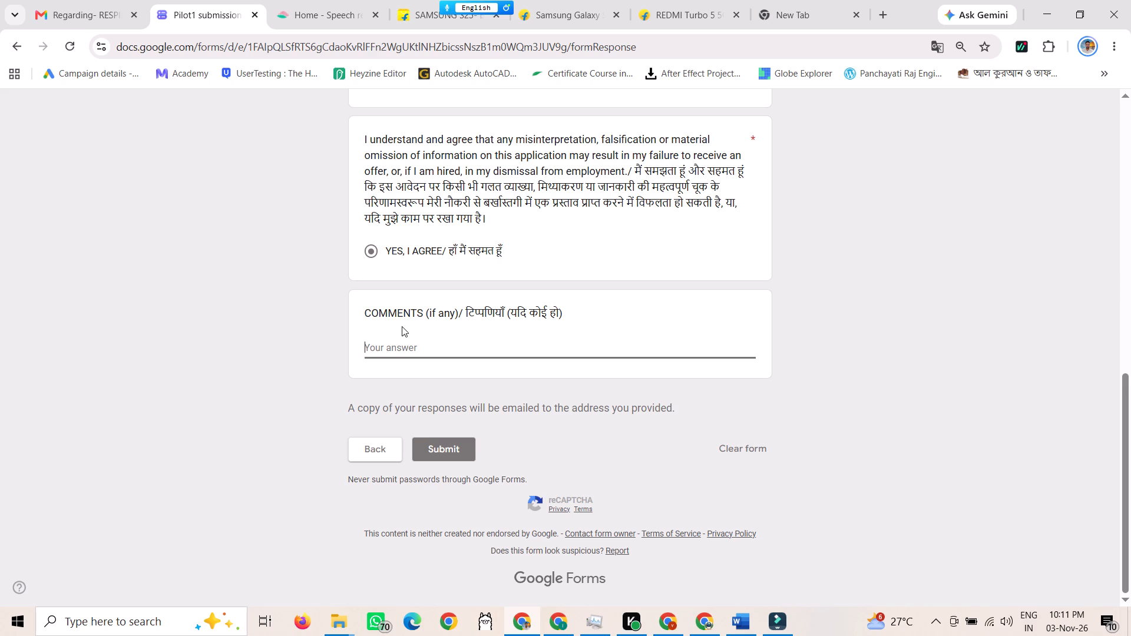
{"action": "left_click", "coordinate": [442, 445]}
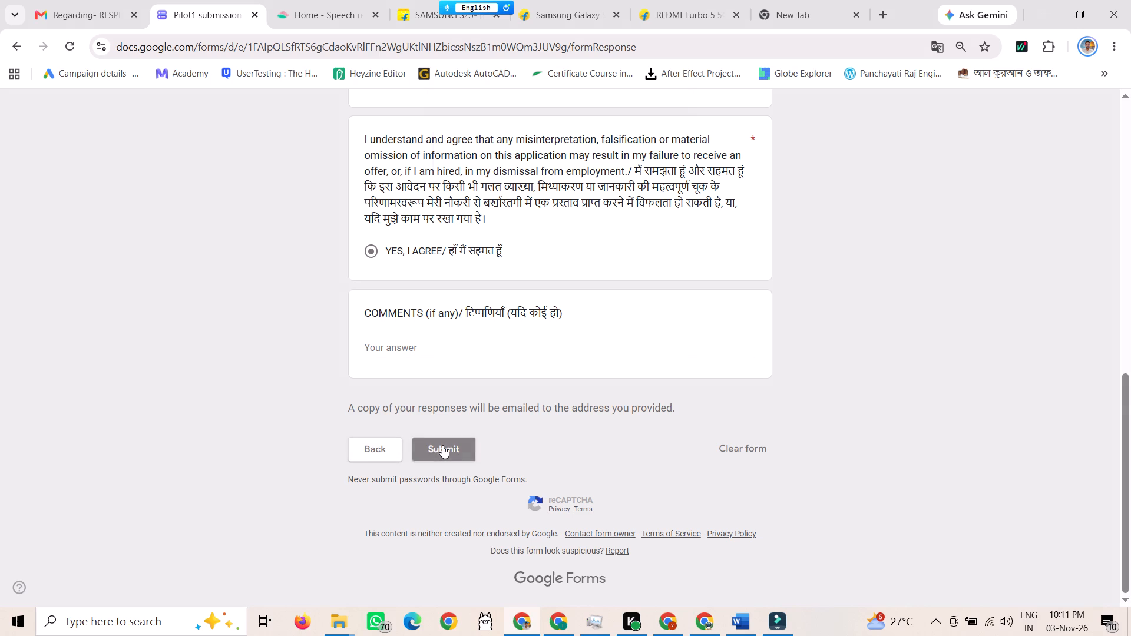
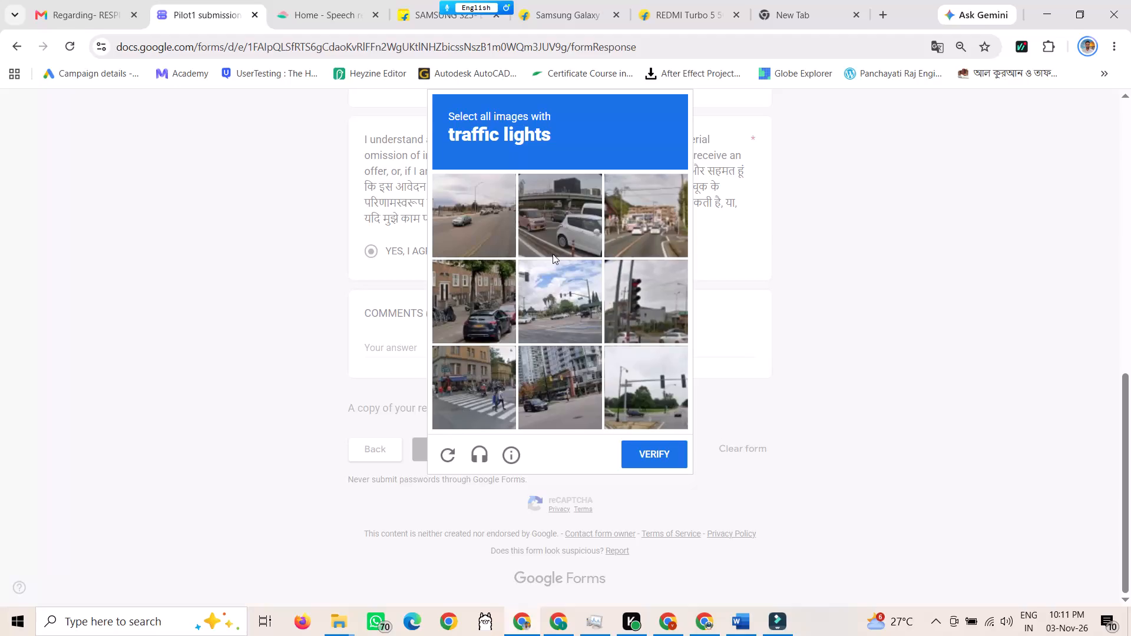
Try to solve the traffic lights image challenge by selecting the red signal, pedestrian crosswalk and roadside signal pole images, and submit the selection.
{"action": "left_click", "coordinate": [649, 231]}
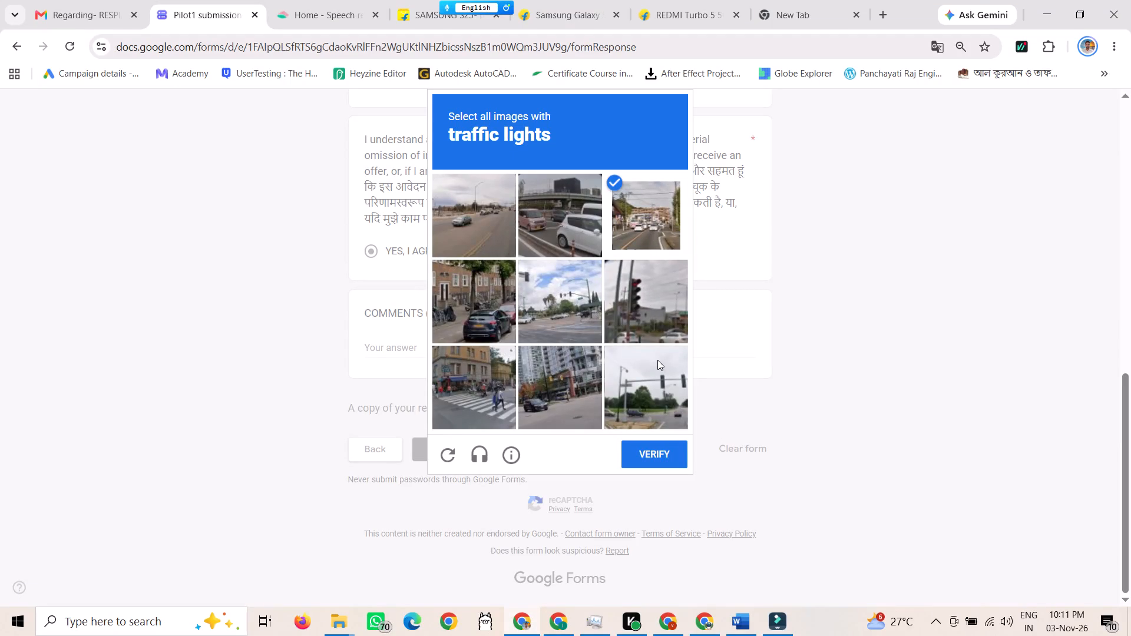
{"action": "left_click", "coordinate": [662, 223]}
{"action": "left_click", "coordinate": [660, 296]}
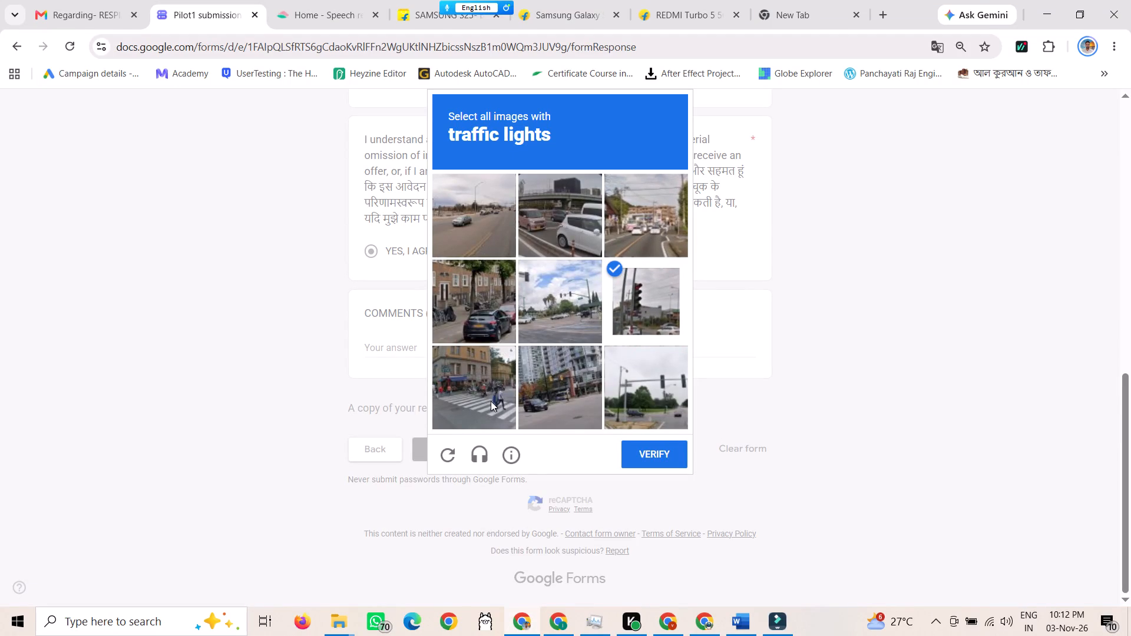
{"action": "left_click", "coordinate": [639, 382]}
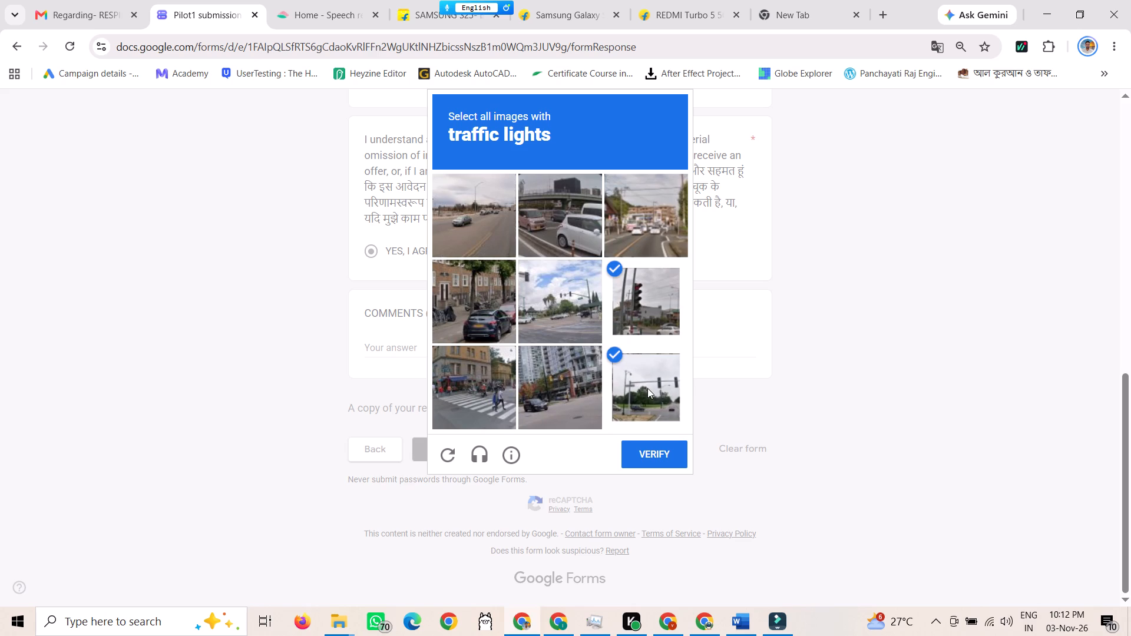
{"action": "left_click", "coordinate": [655, 455]}
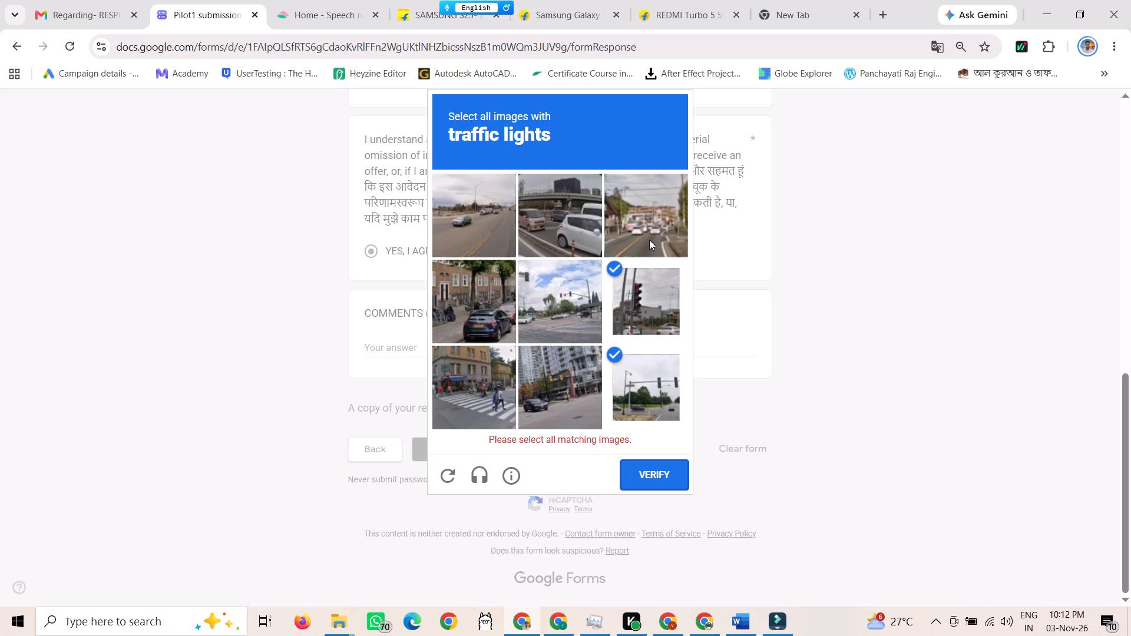
{"action": "left_click", "coordinate": [478, 373]}
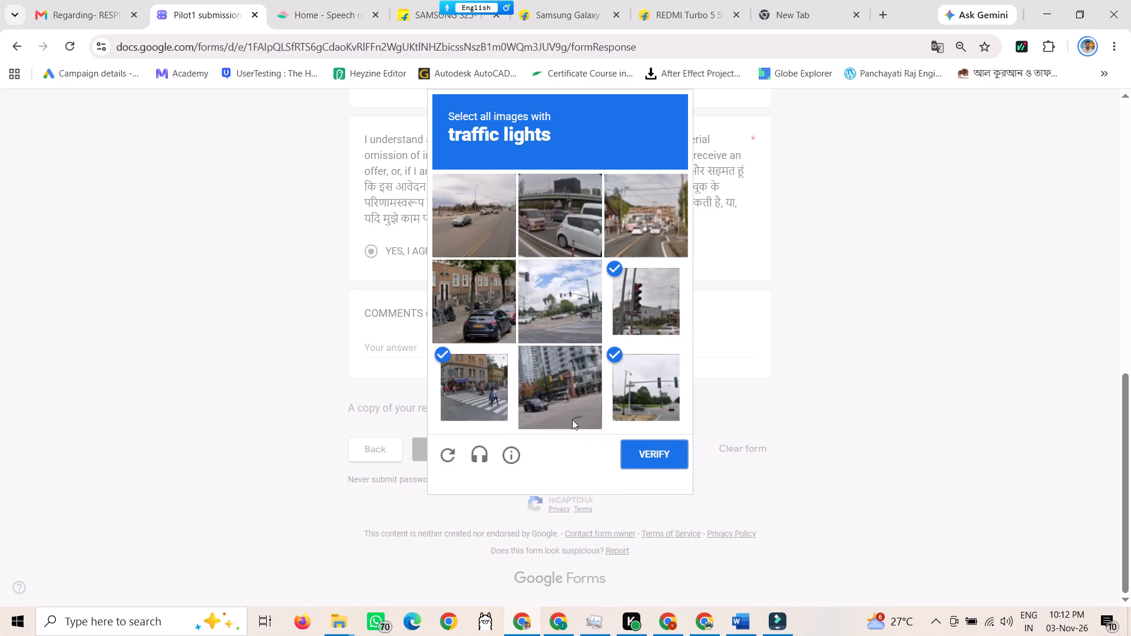
{"action": "left_click", "coordinate": [666, 462]}
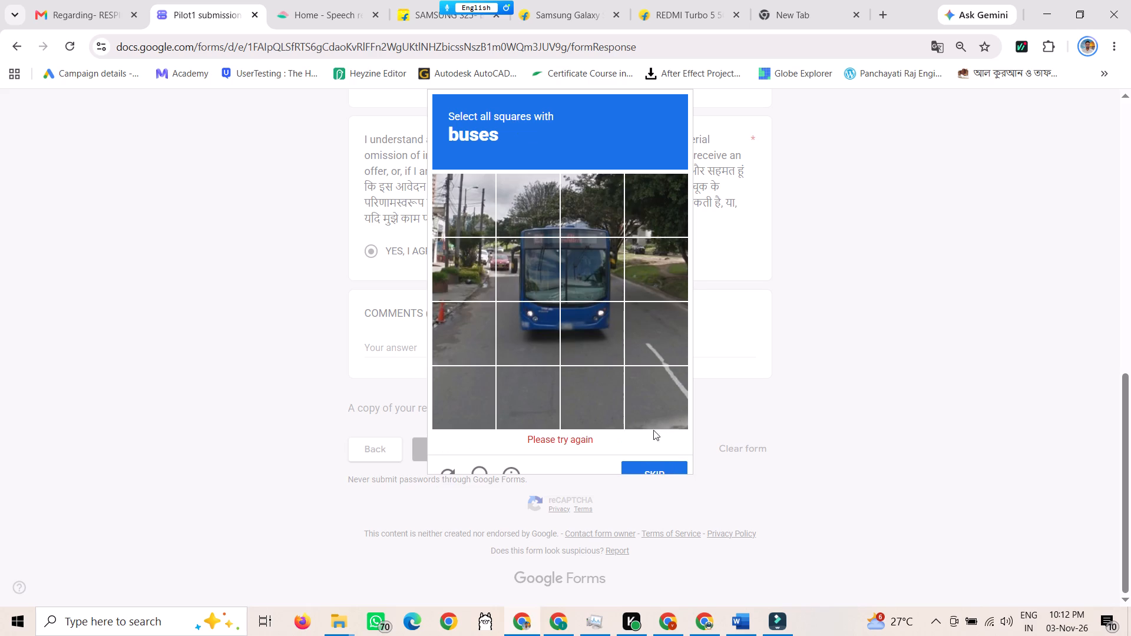
Answer the buses verification challenge by selecting the six squares in the two middle columns of the upper three rows.
{"action": "left_click", "coordinate": [528, 266]}
{"action": "left_click", "coordinate": [574, 214]}
{"action": "left_click", "coordinate": [540, 214]}
{"action": "left_click", "coordinate": [591, 295]}
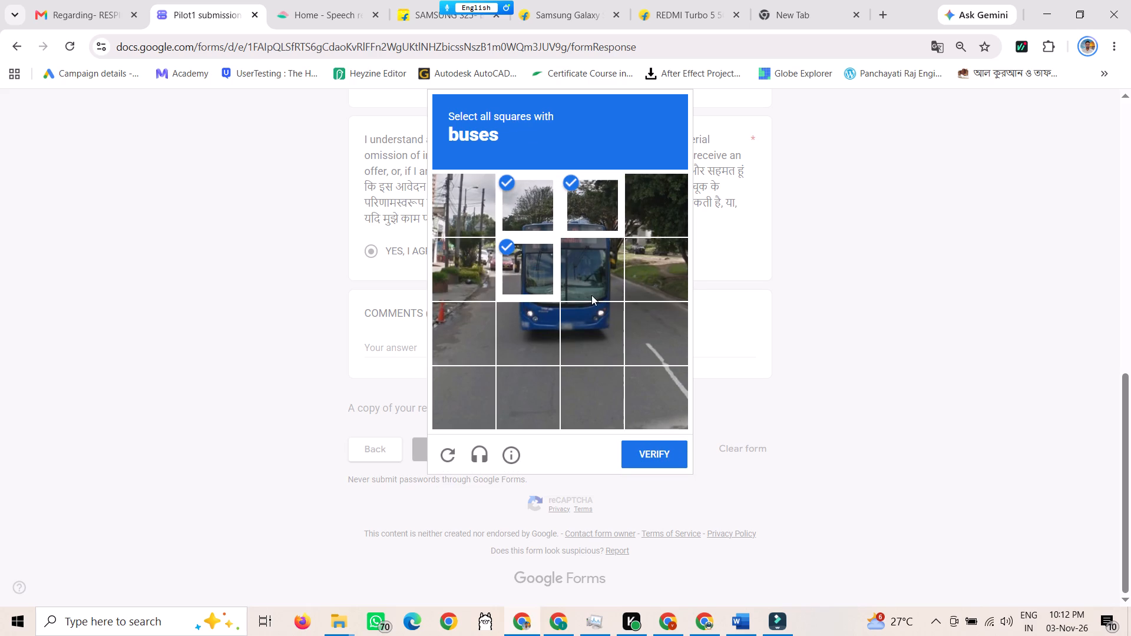
{"action": "left_click", "coordinate": [586, 322]}
{"action": "left_click", "coordinate": [501, 336]}
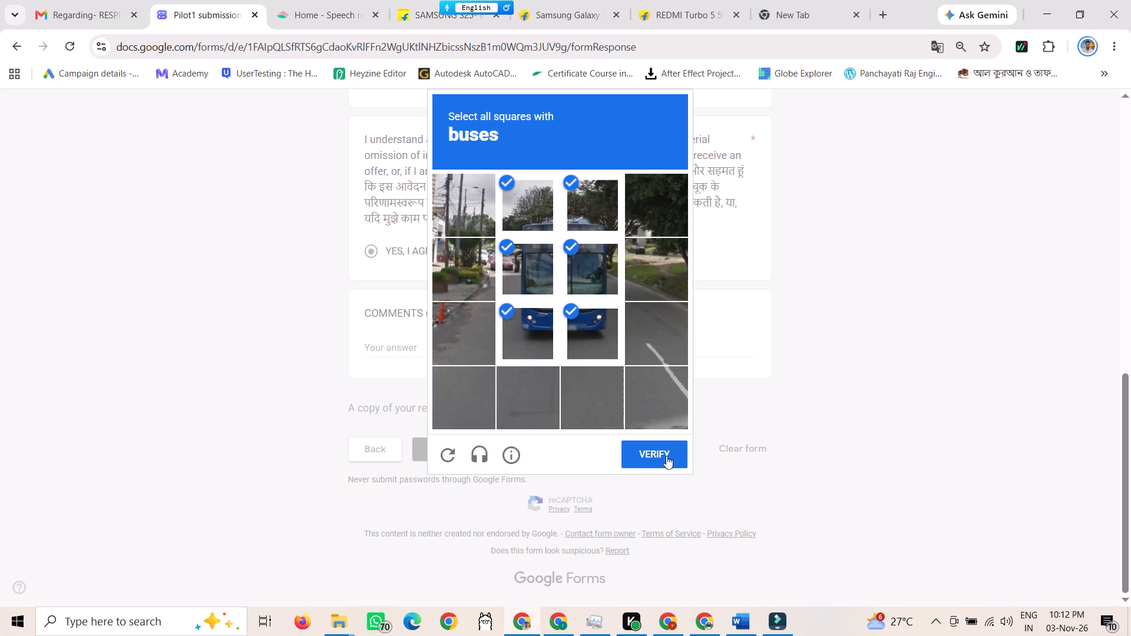
Submit the selected bus squares for verification.
{"action": "left_click", "coordinate": [666, 456]}
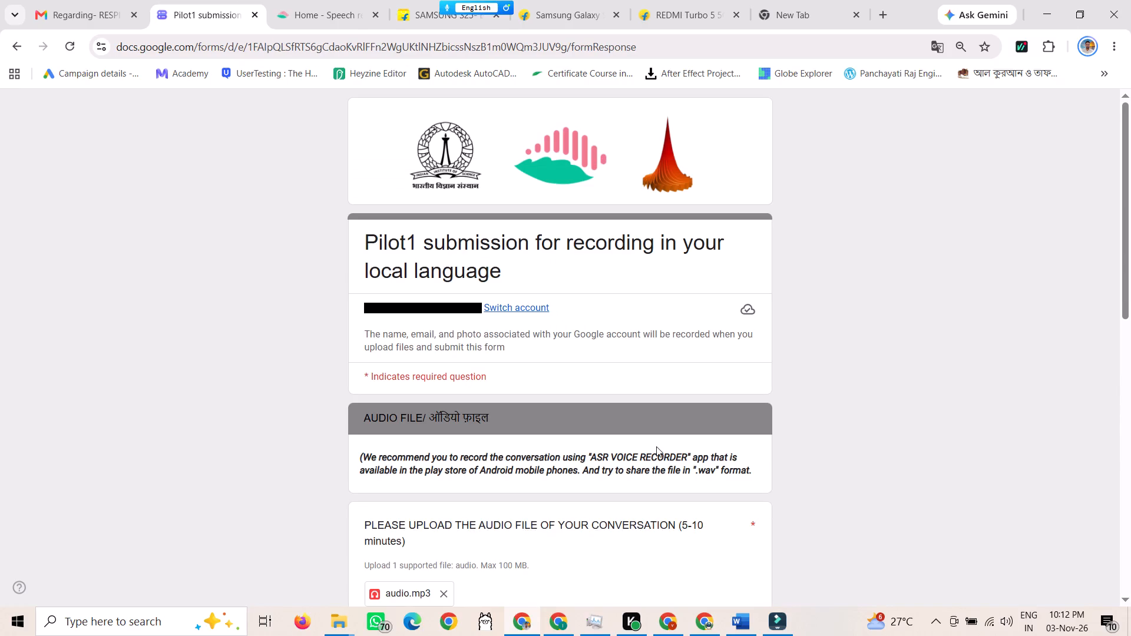
{"action": "scroll", "coordinate": [580, 354], "scroll_direction": "down", "scroll_amount": 3}
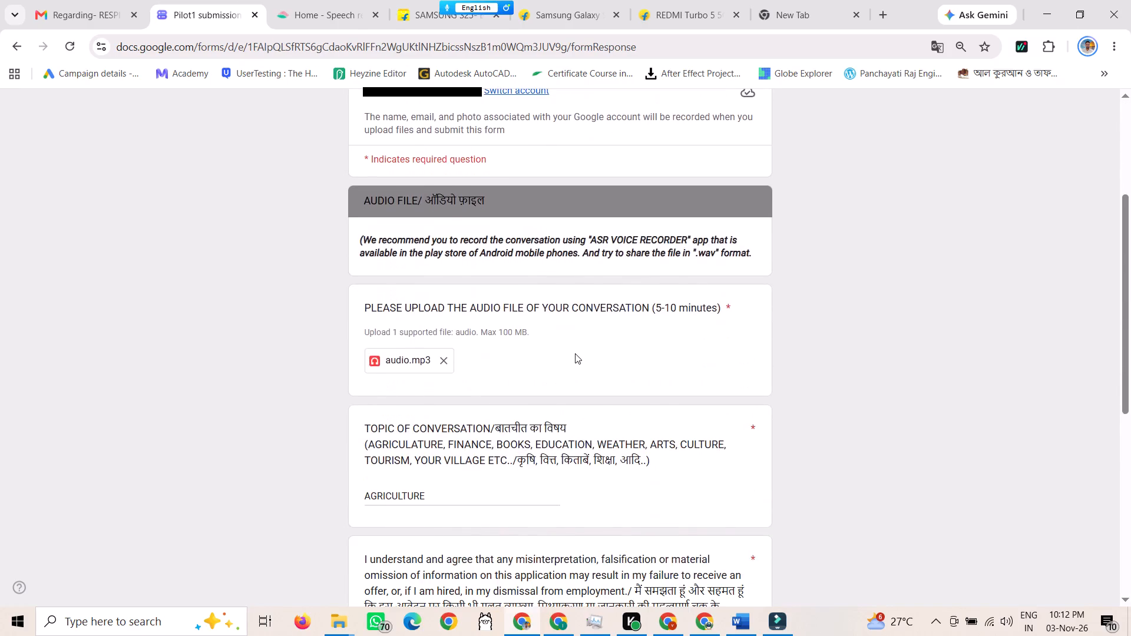
{"action": "scroll", "coordinate": [575, 353], "scroll_direction": "down", "scroll_amount": 6}
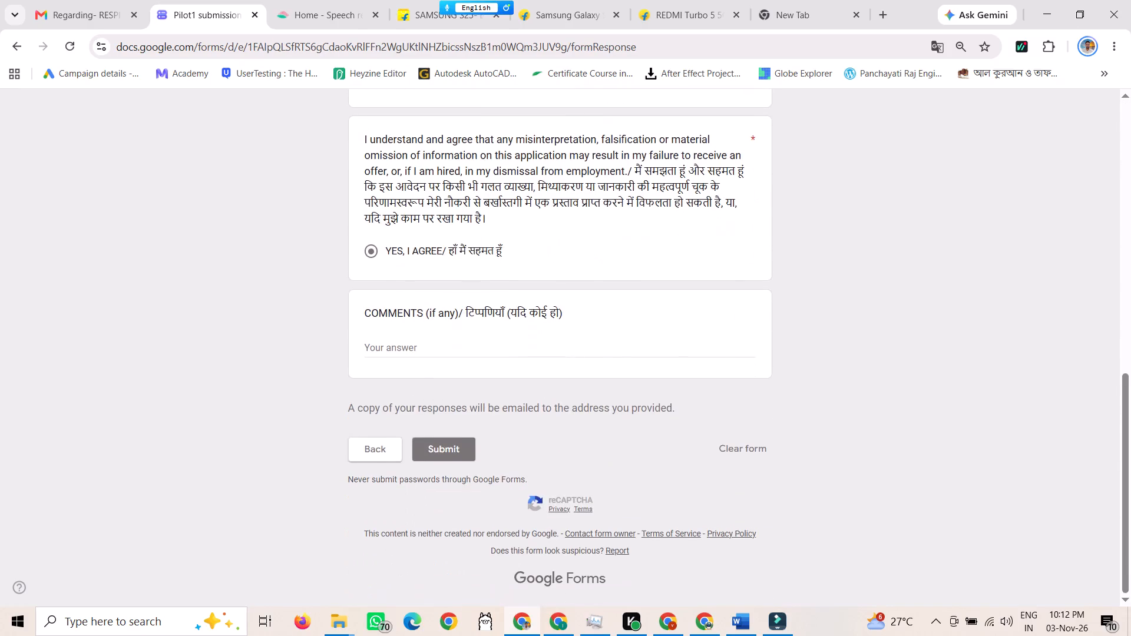